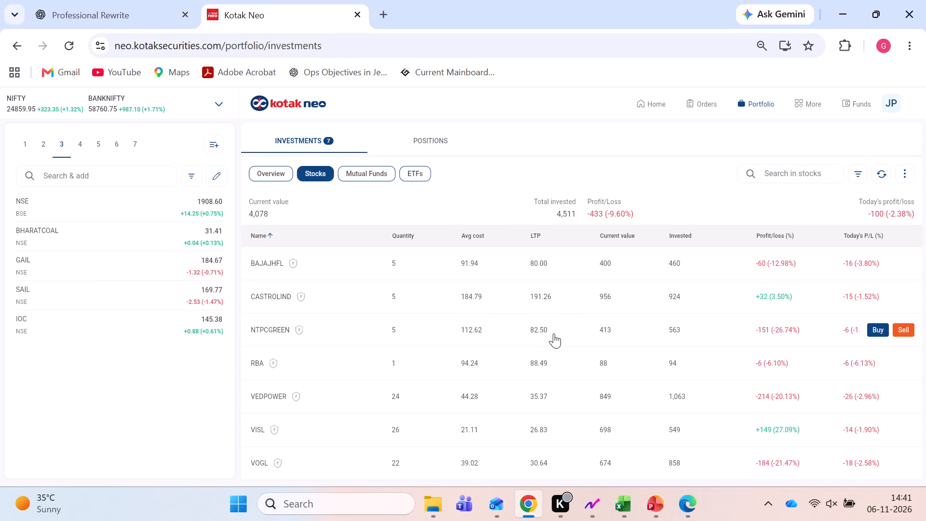
Review the Vedanta Iron & Steel Ltd holding's chart and investment details, and return to the stock holdings list.
left_click(507, 431)
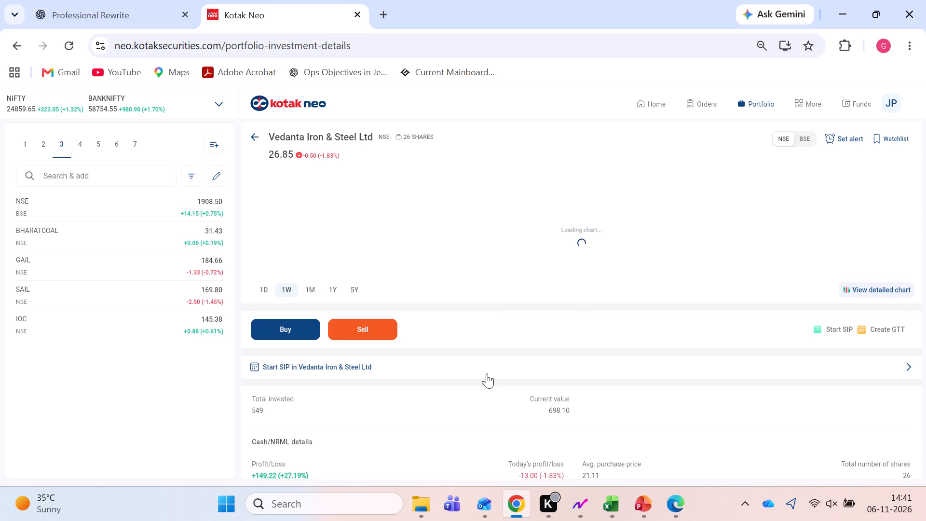
scroll(487, 373, "down", 3)
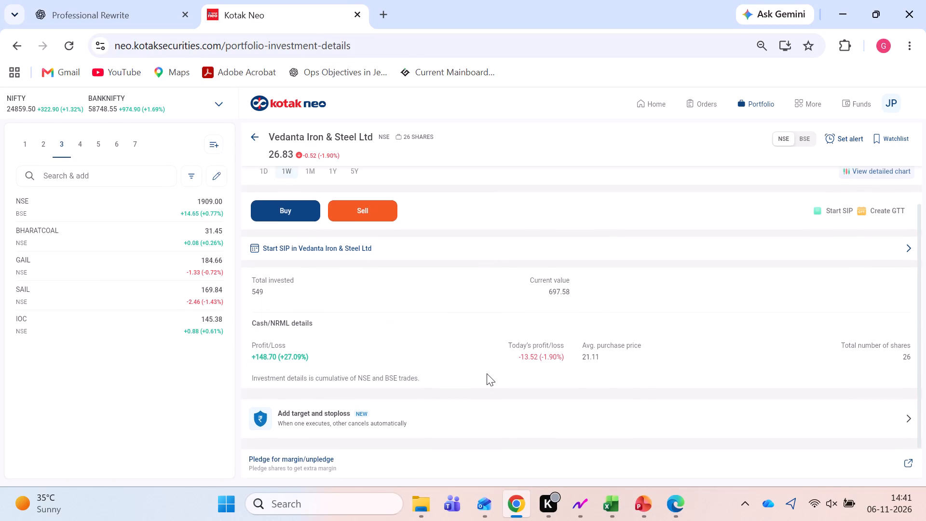
scroll(487, 373, "down", 1)
scroll(487, 375, "up", 7)
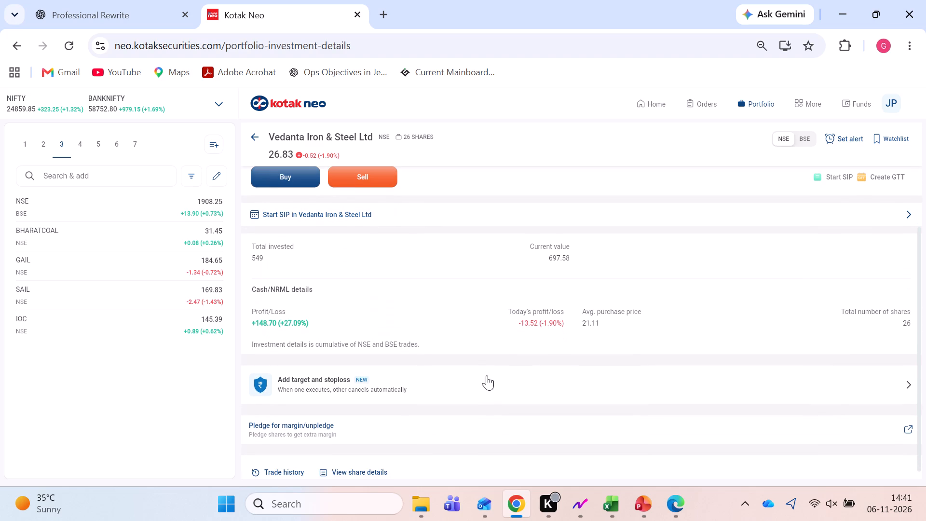
scroll(487, 375, "up", 2)
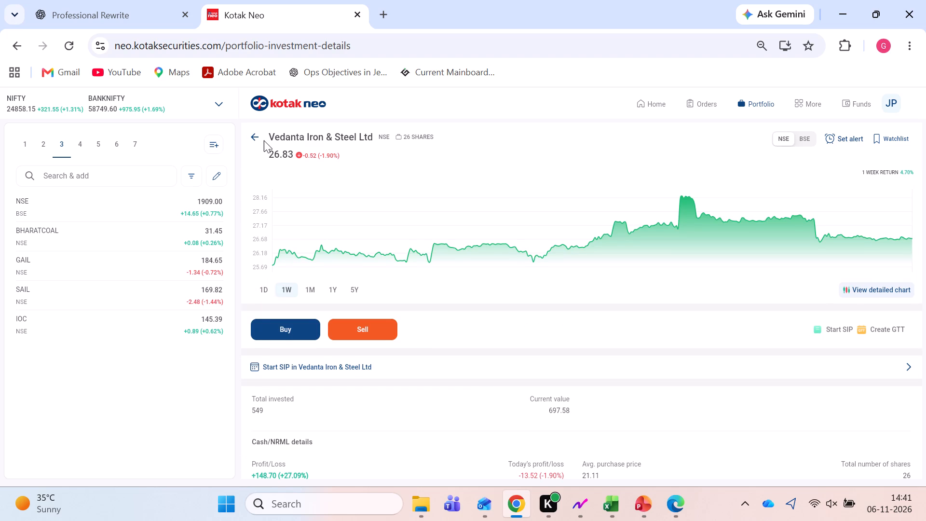
left_click(254, 134)
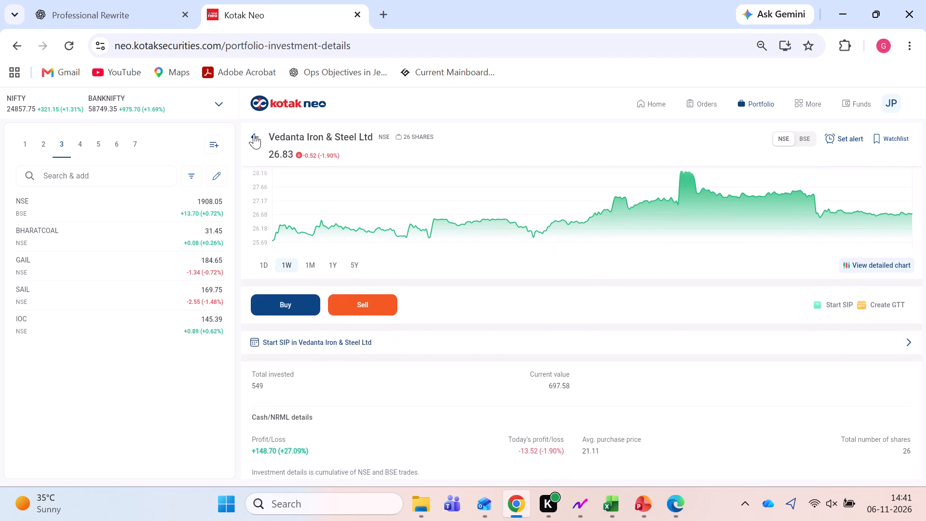
Open HDFC Bank from the home page's most bought stocks and examine its market depth, live snapshot and price chart.
left_click(651, 99)
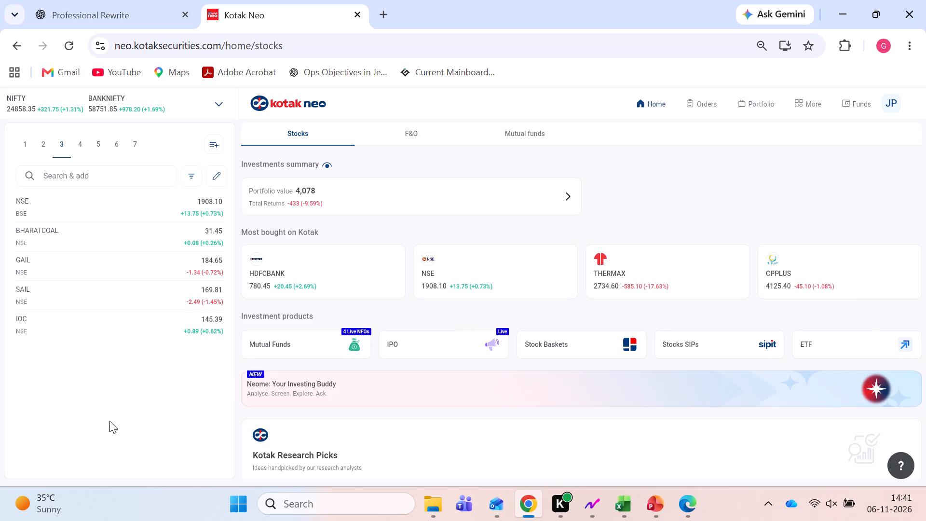
left_click(290, 288)
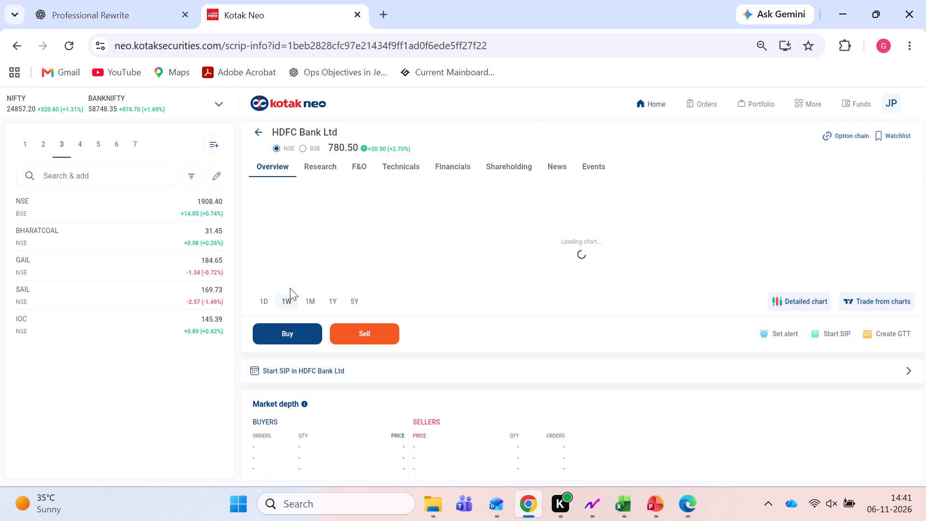
scroll(376, 403, "down", 3)
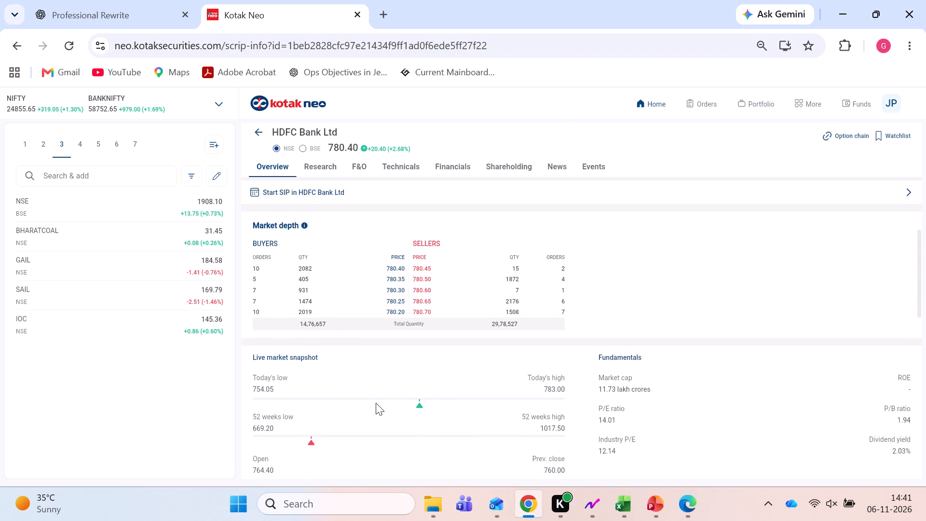
scroll(376, 403, "down", 1)
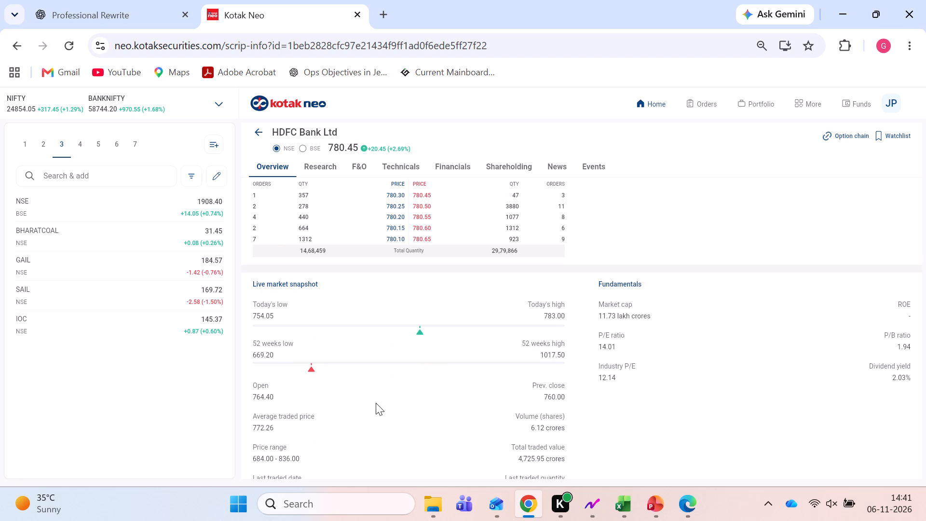
scroll(376, 403, "up", 4)
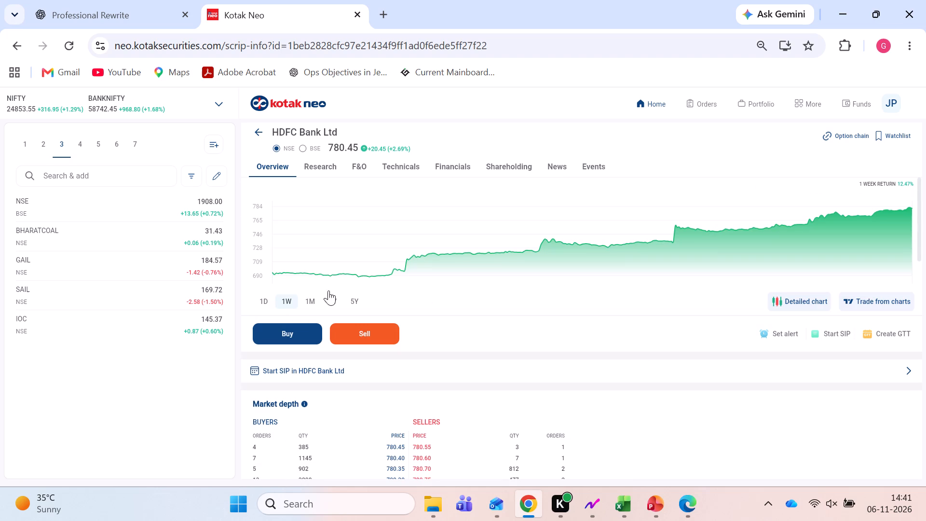
left_click_drag(260, 132, 260, 132)
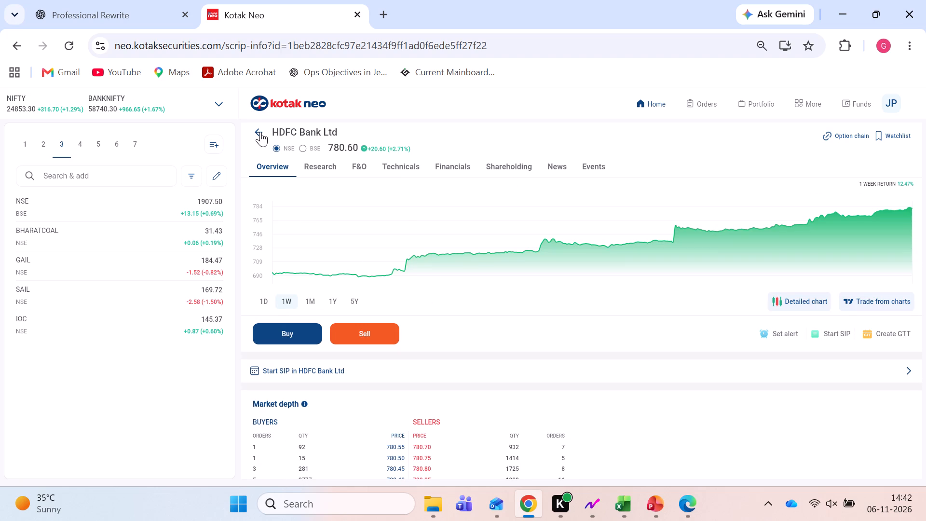
left_click_drag(260, 132, 809, 162)
Add HDFC Bank Ltd to Watchlist_1 and save the watchlist selection.
left_click(878, 138)
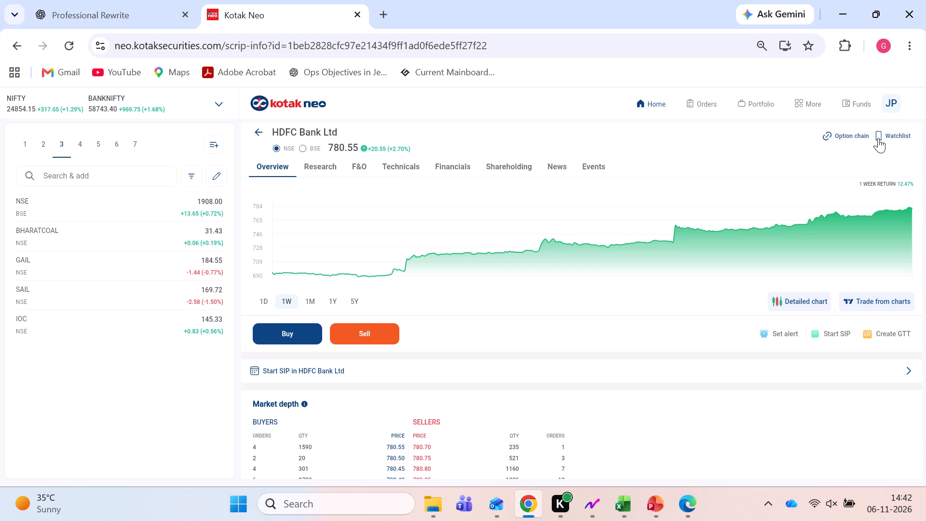
left_click(903, 232)
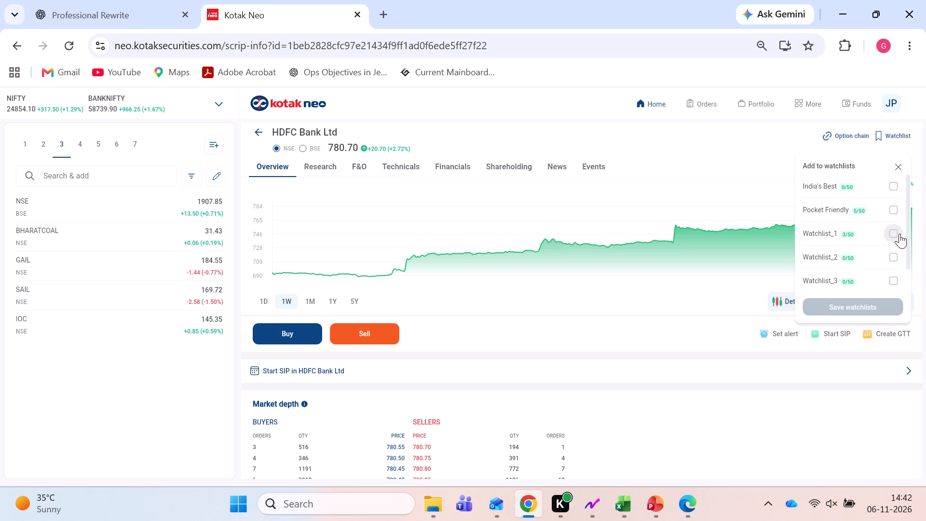
left_click(899, 233)
left_click(855, 314)
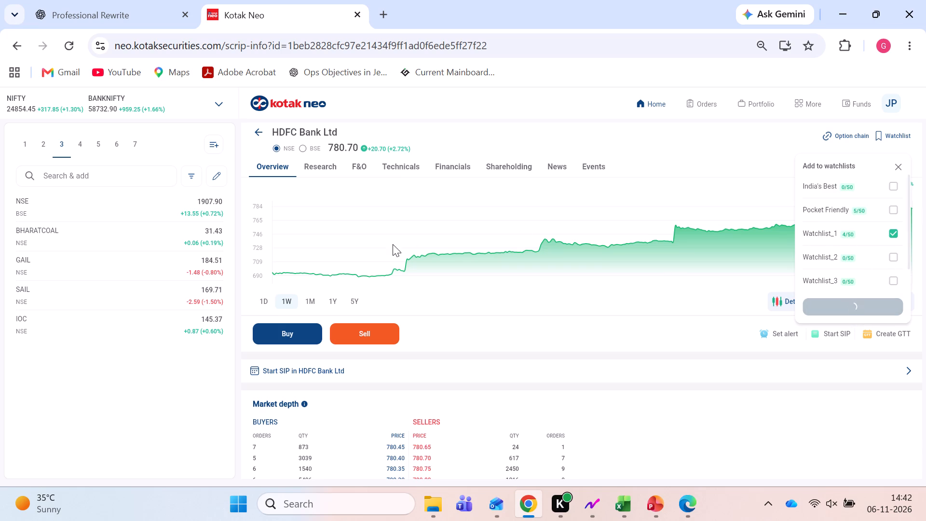
Search for hdfcbank, open the NSE stock's F&O information and examine its option chain.
left_click(90, 180)
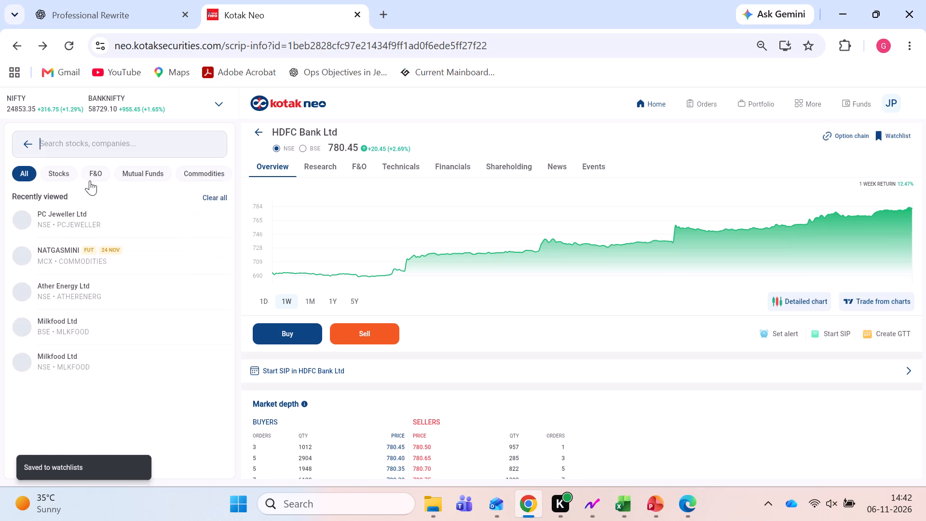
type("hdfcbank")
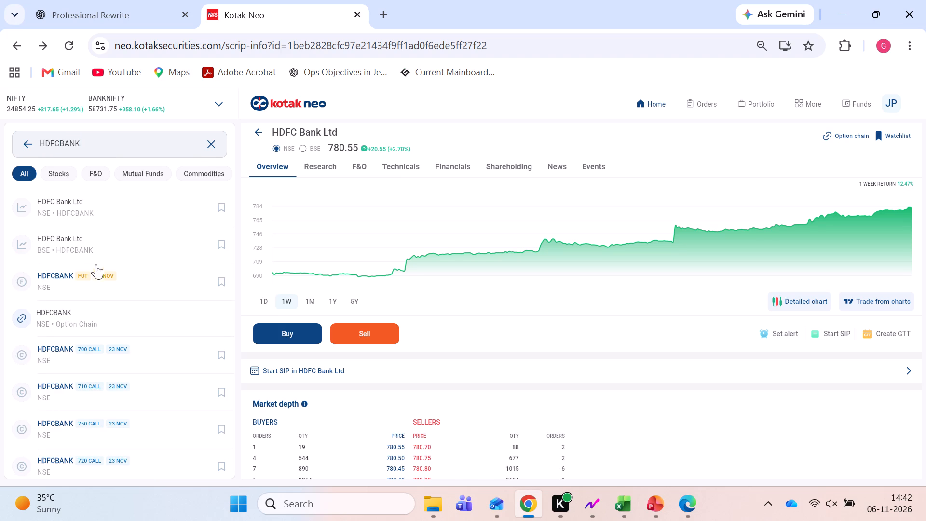
left_click(82, 195)
left_click(360, 169)
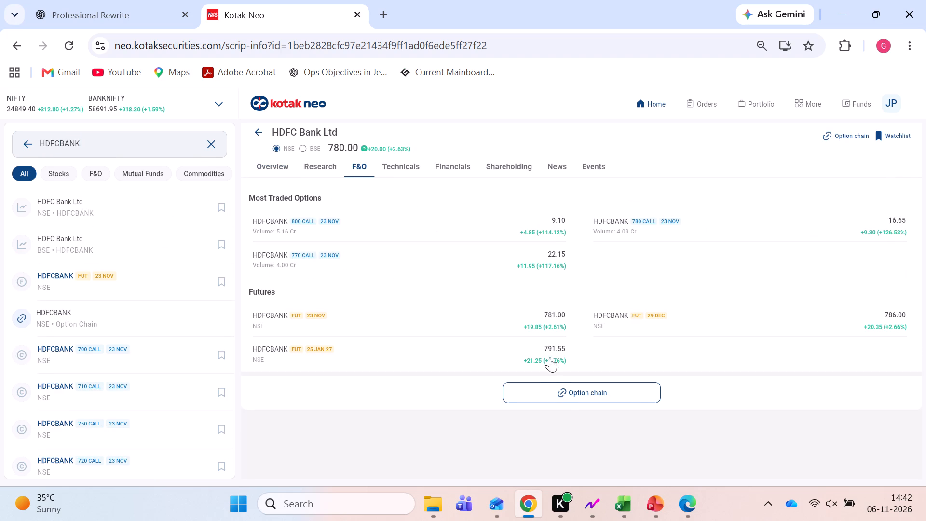
left_click(559, 397)
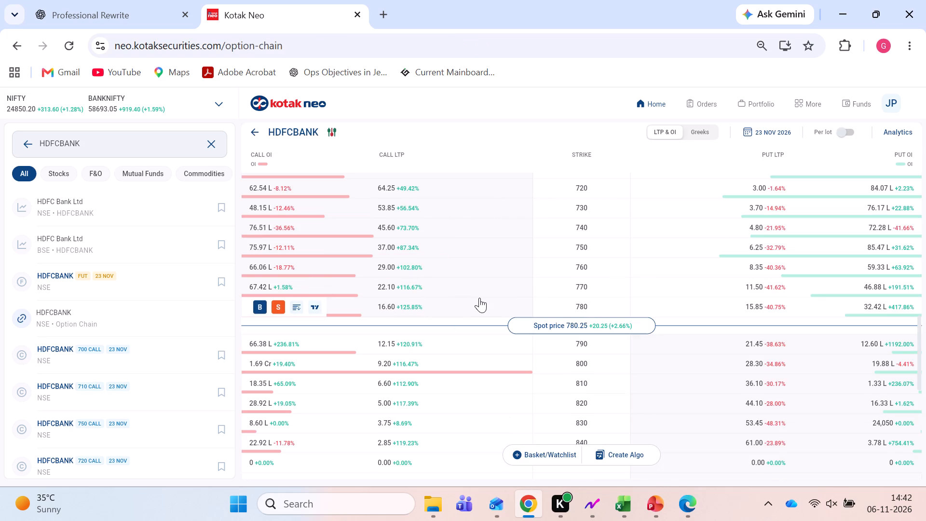
scroll(474, 365, "down", 1)
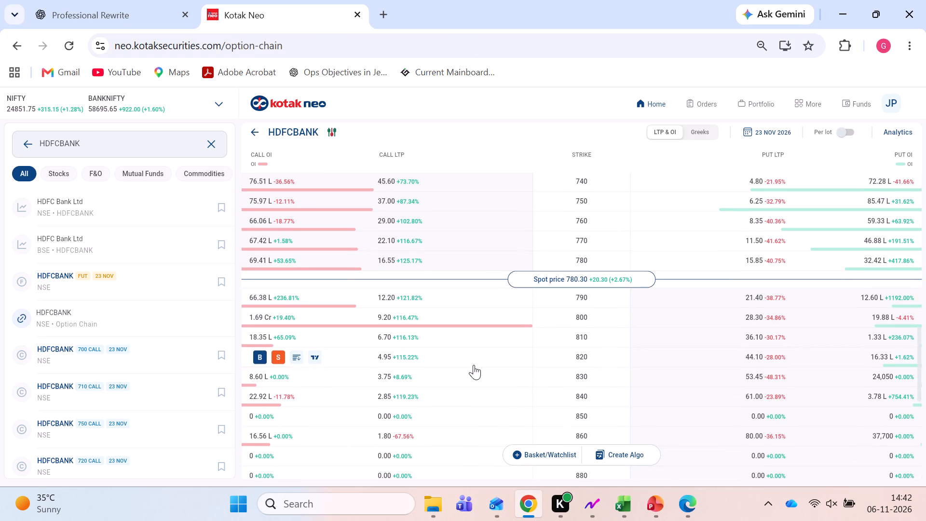
Open the HDFCBANK 820 call for 23 Nov and examine its market depth, snapshot and derivative information.
left_click(433, 359)
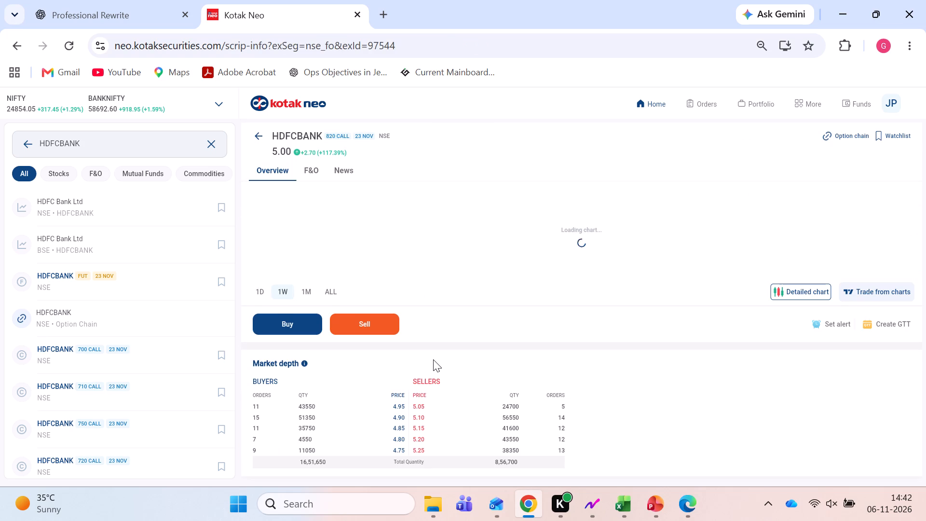
scroll(433, 359, "down", 1)
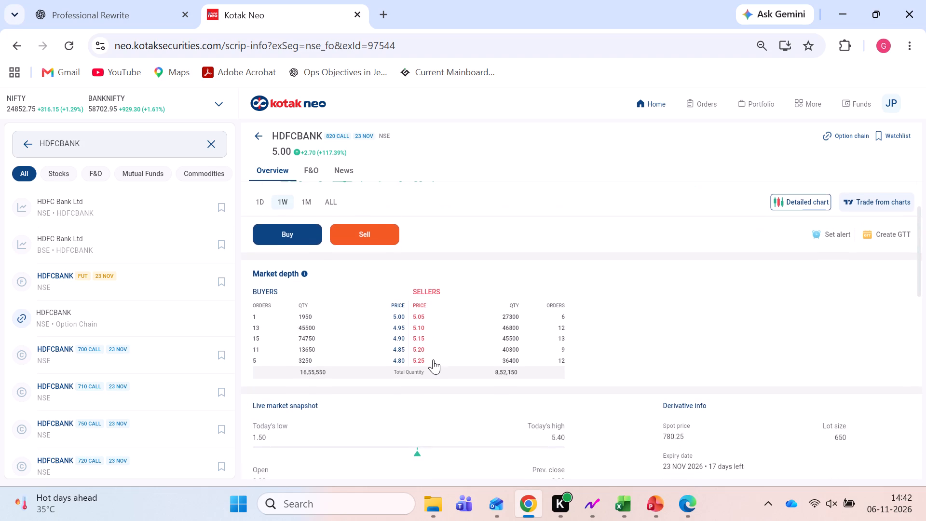
scroll(433, 359, "down", 2)
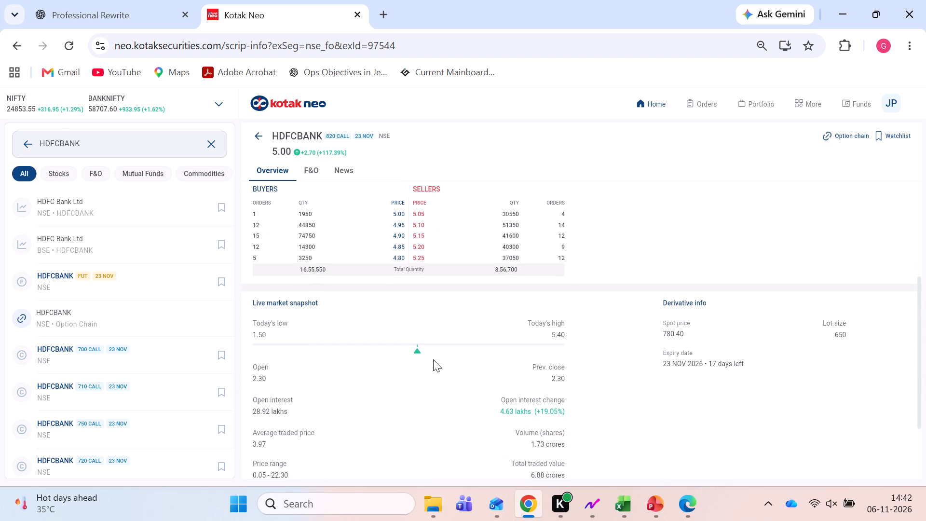
scroll(433, 359, "up", 4)
left_click(258, 141)
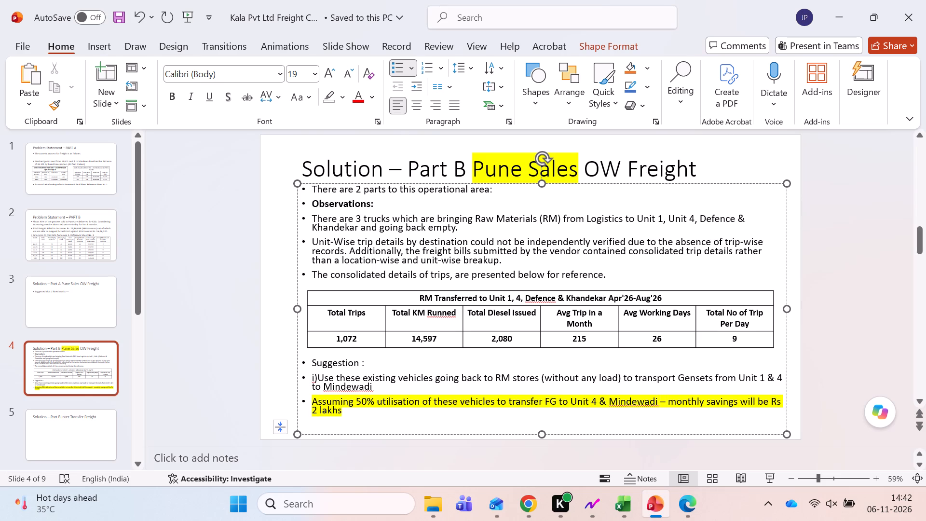
left_click(523, 168)
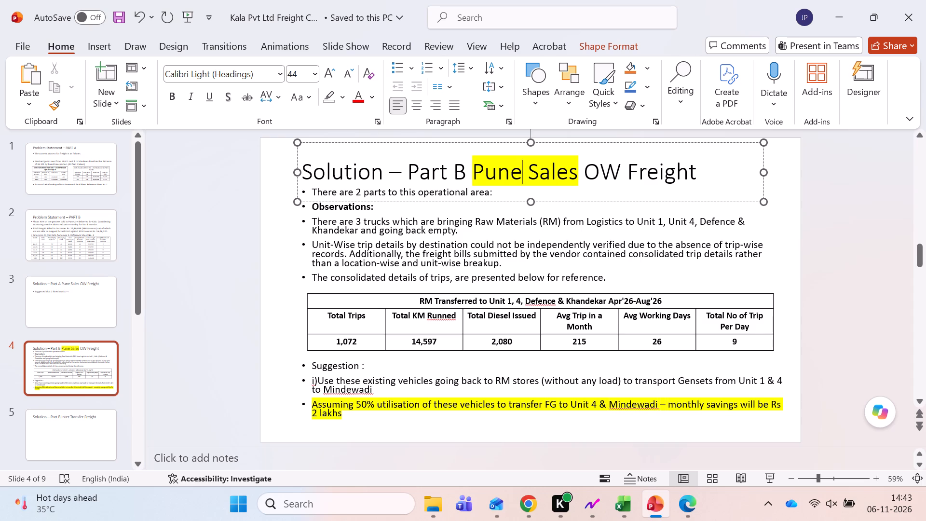
left_click(919, 400)
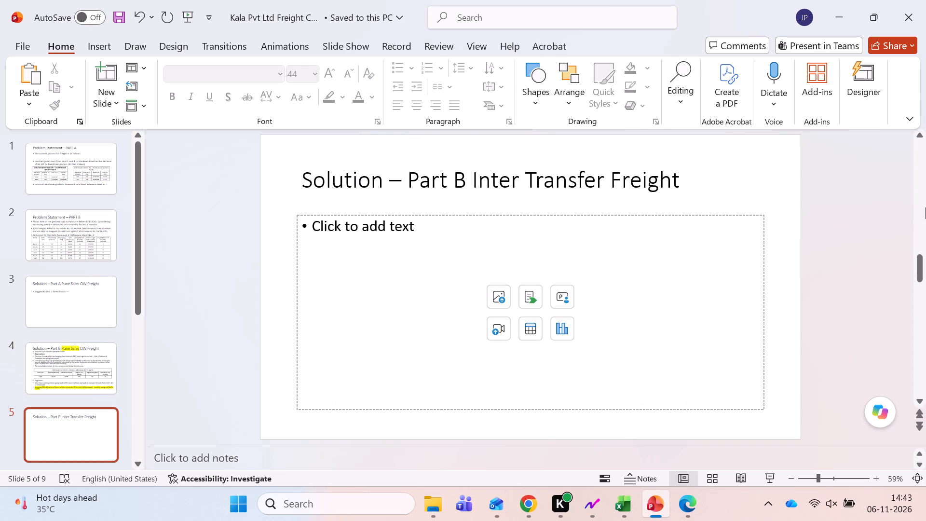
left_click(919, 135)
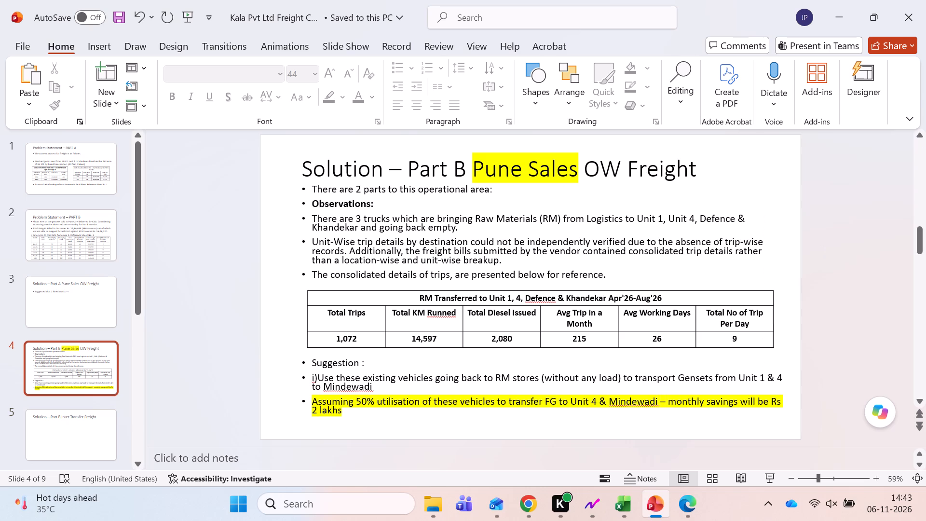
Tighten slide 4's layout by moving the RM transfer table up under the consolidated trips line and deleting the blank line above Suggestion.
left_click(419, 310)
left_click_drag(347, 291, 346, 283)
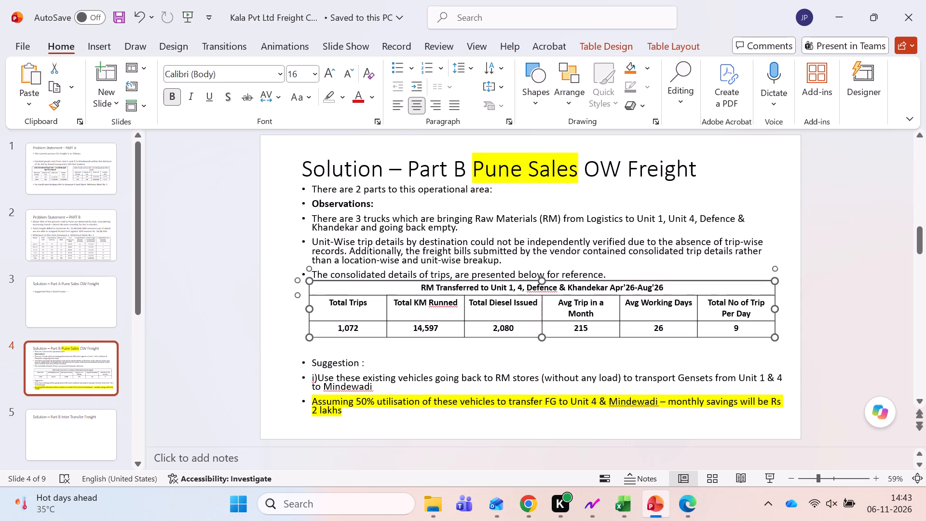
left_click(347, 354)
key("BackSpace")
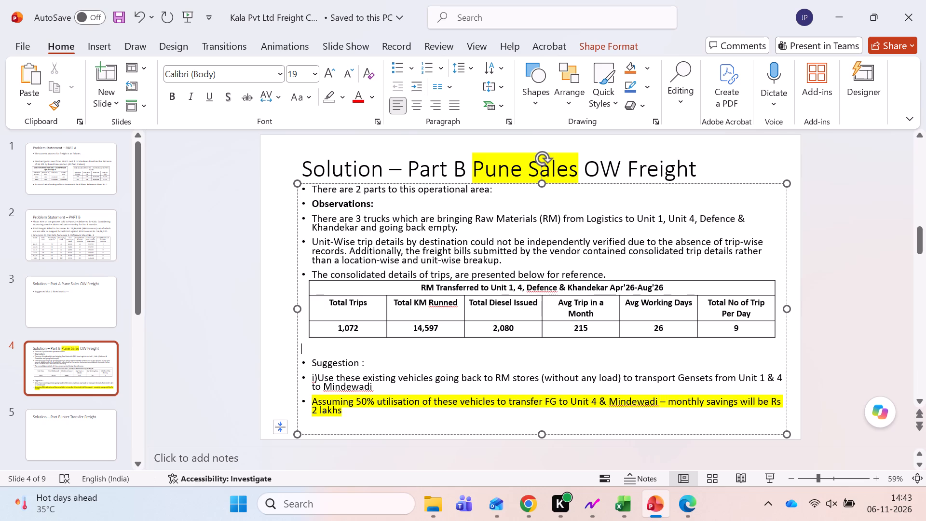
key("BackSpace")
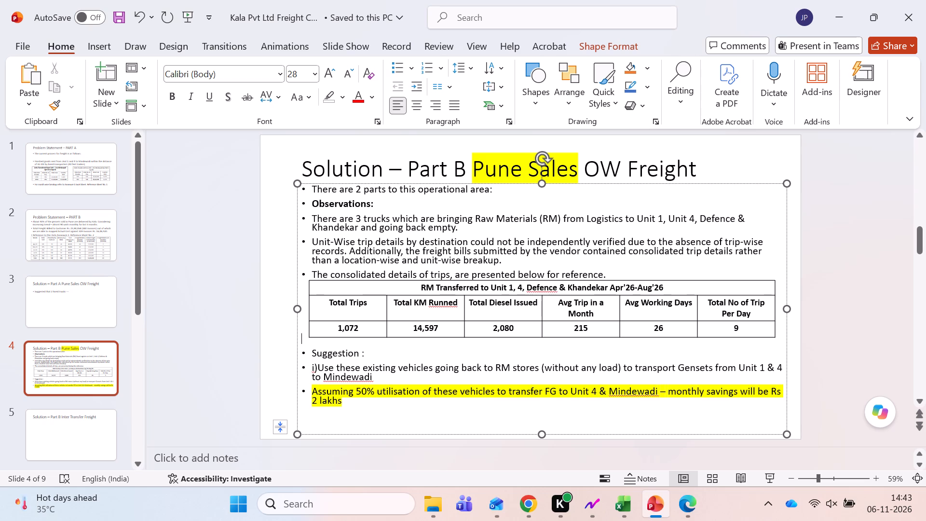
Replace "Pune Sales OW" in slide 4's title with "Inter Transfer".
left_click(620, 165)
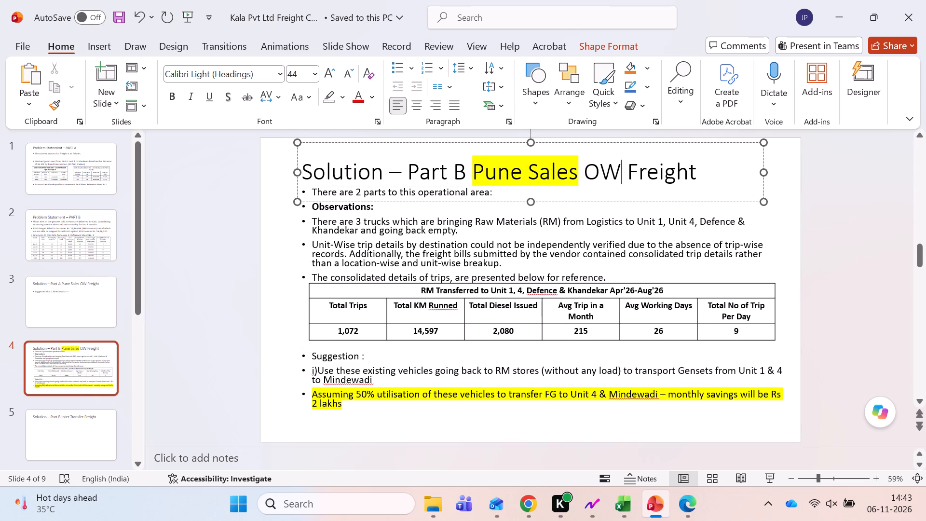
key("ctrl+shift+Left")
key("ctrl+shift+Left")
key("ctrl+shift+Left")
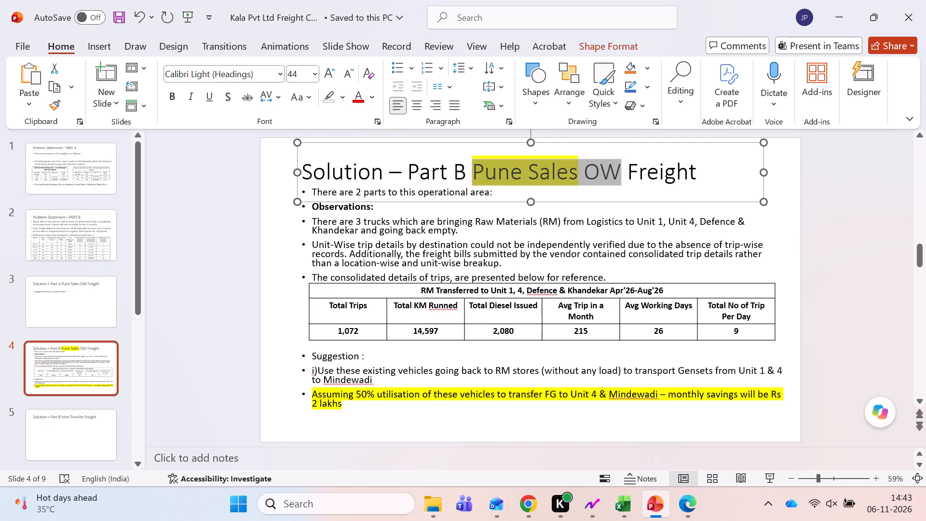
type("Inter Trs")
key("BackSpace")
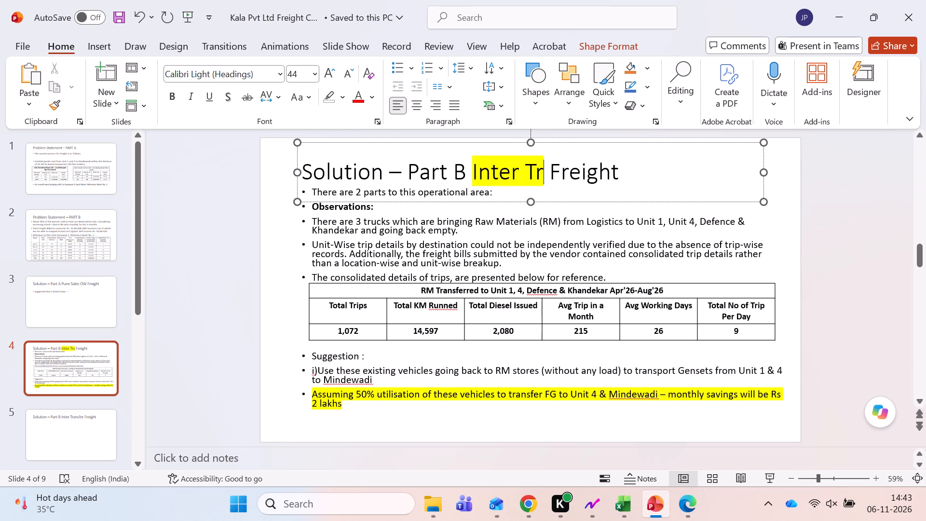
type("ansfer")
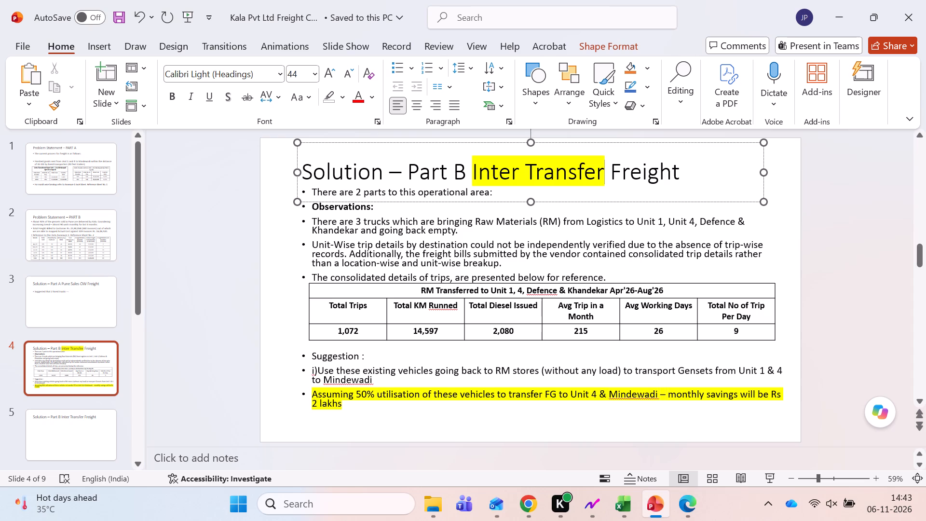
Narrow the first five columns of slide 4's RM transfer table, from Total Trips through Avg Working Days, to fit their headers.
left_click_drag(385, 310, 382, 309)
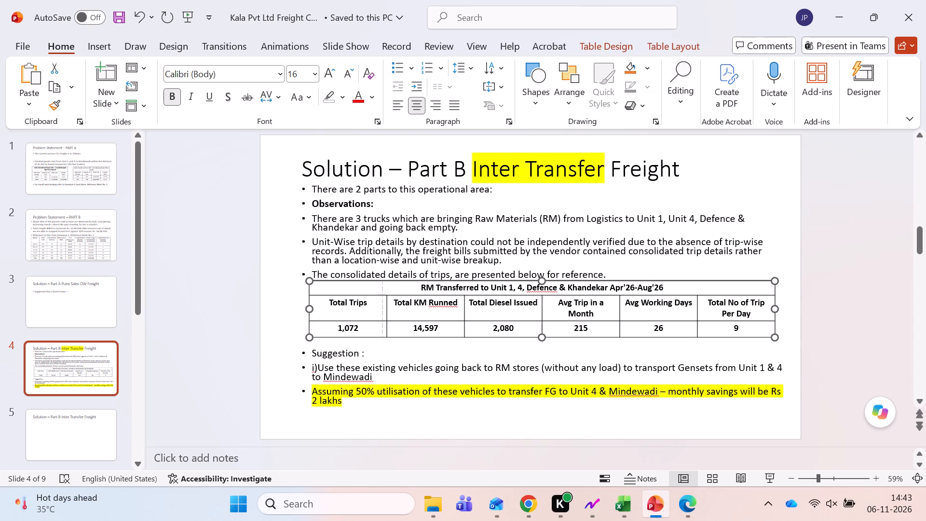
left_click_drag(382, 309, 371, 308)
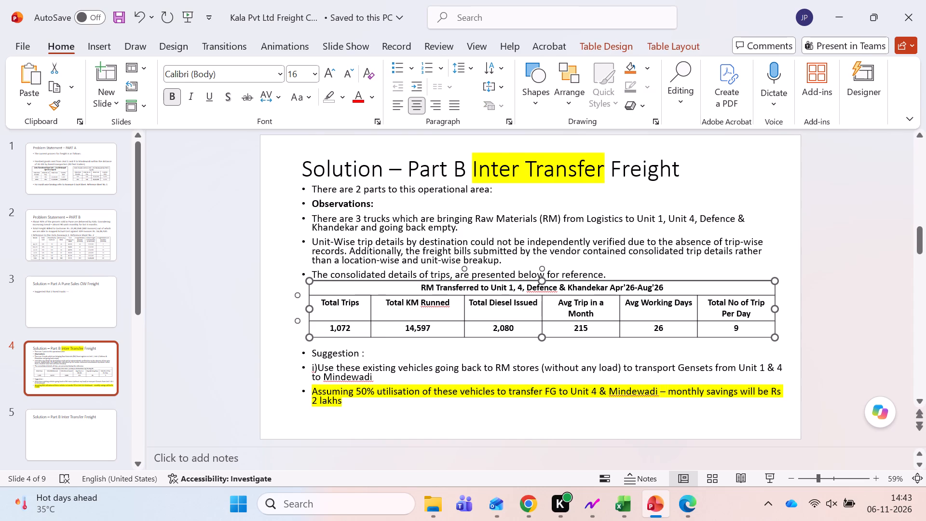
left_click_drag(463, 302, 427, 309)
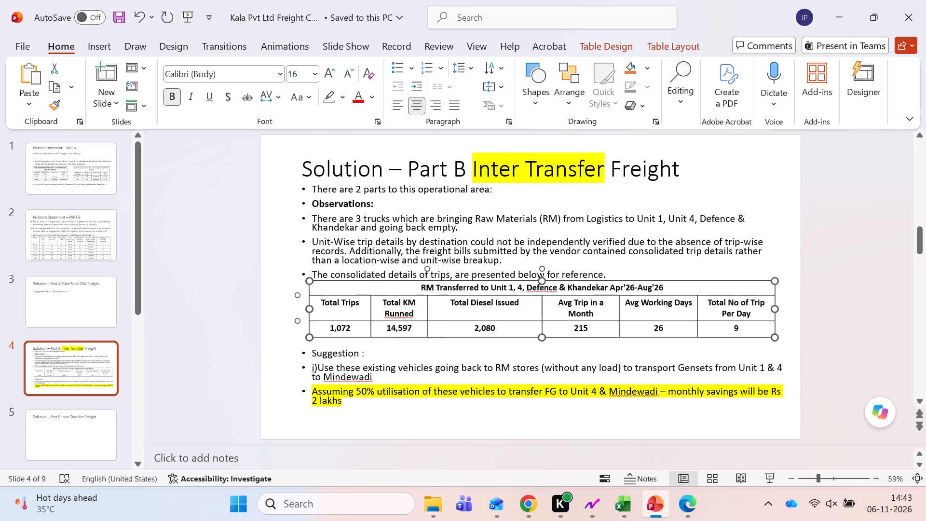
left_click_drag(542, 309, 470, 318)
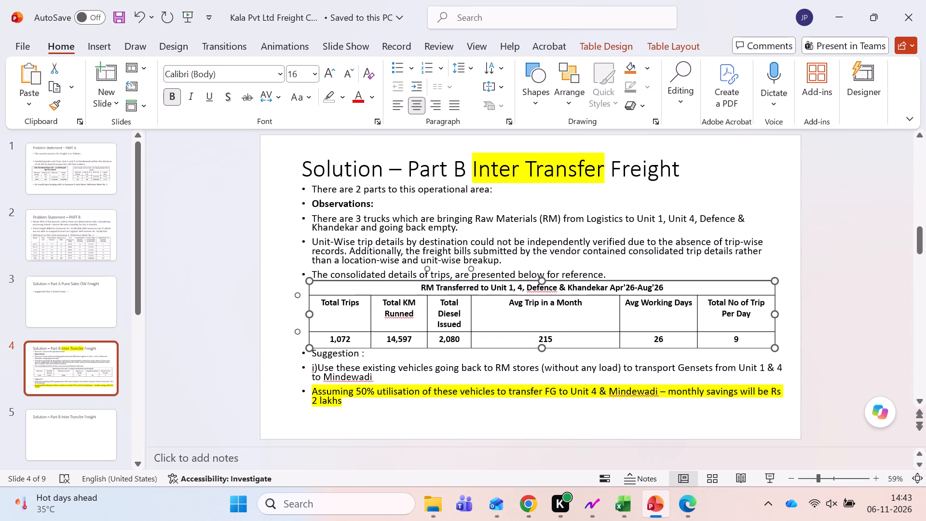
left_click_drag(470, 318, 481, 318)
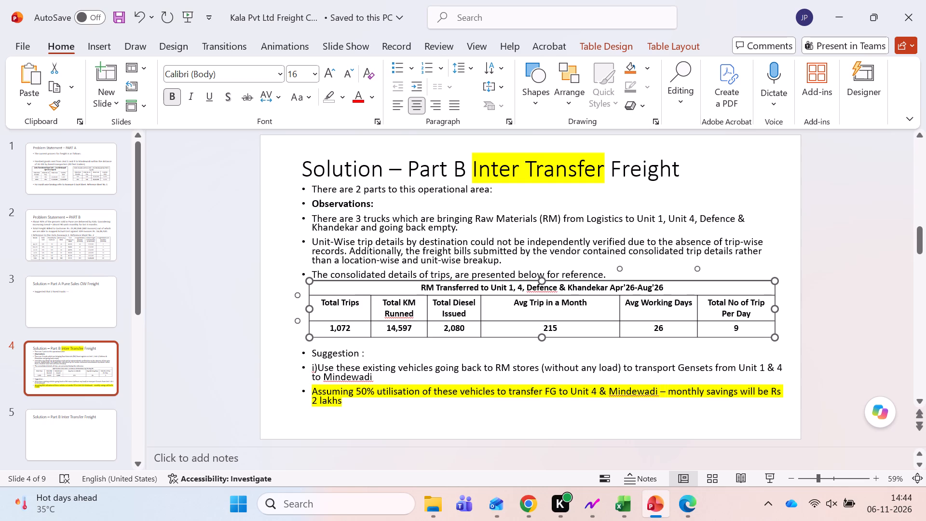
left_click_drag(619, 308, 553, 324)
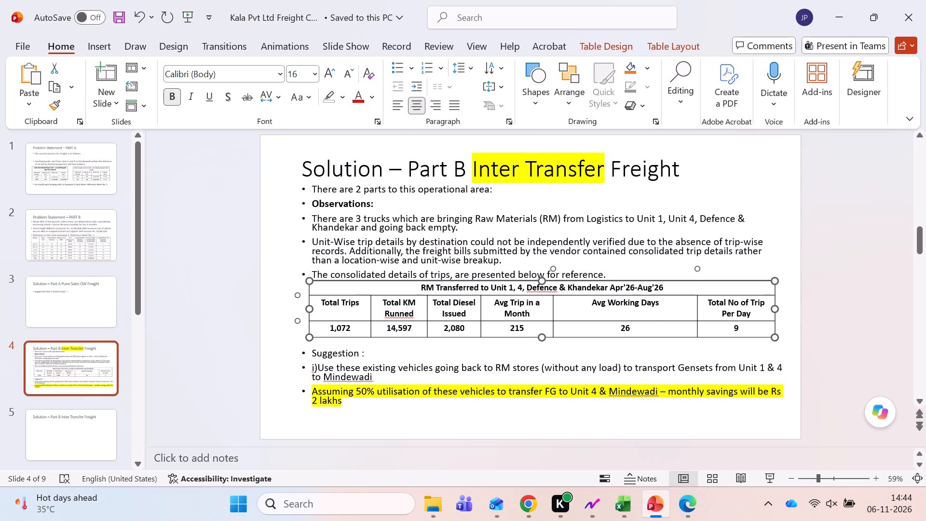
left_click_drag(696, 308, 628, 315)
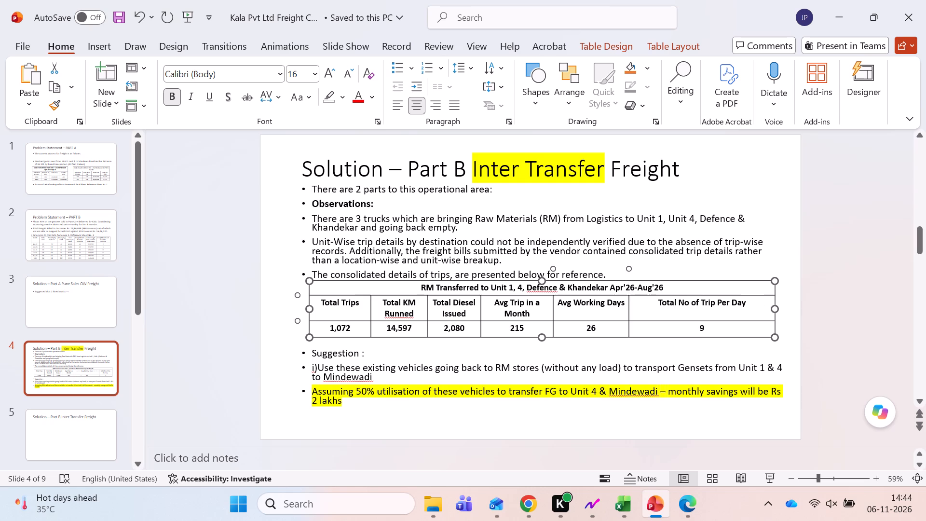
Shift the RM transfer table slightly left, keeping it directly beneath the consolidated trips line.
left_click(773, 301)
left_click_drag(772, 317, 718, 321)
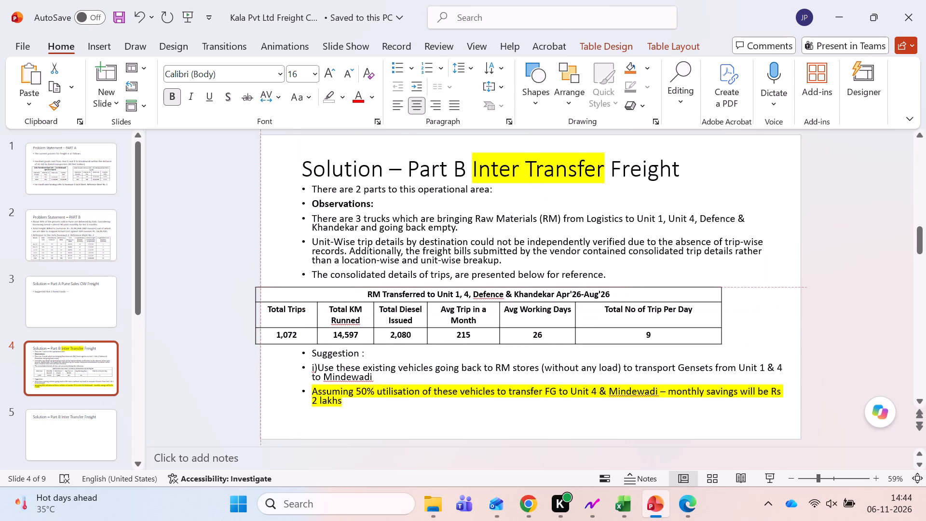
left_click_drag(718, 321, 759, 321)
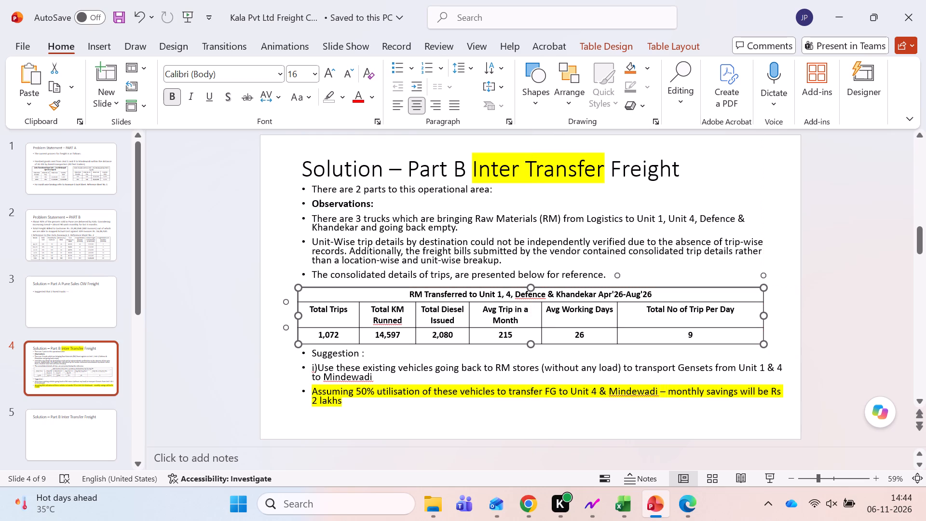
left_click_drag(762, 298, 754, 298)
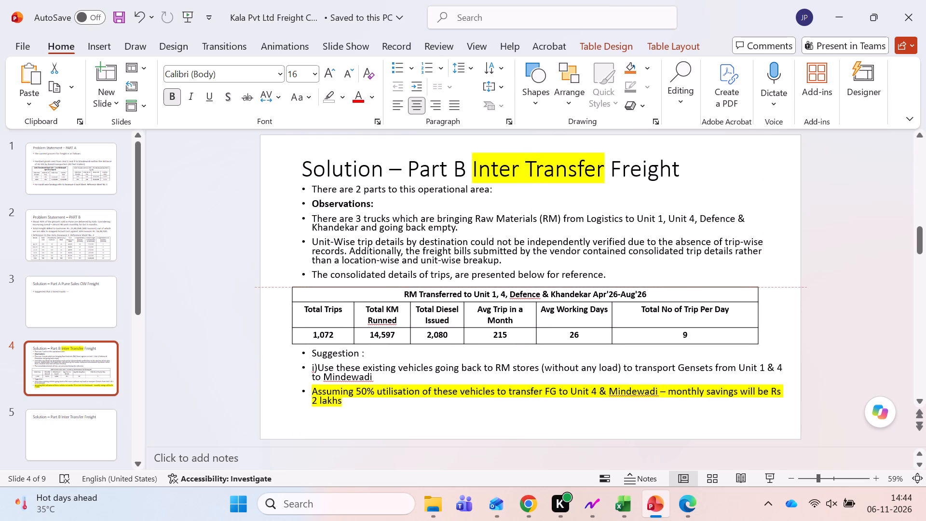
left_click_drag(754, 298, 768, 293)
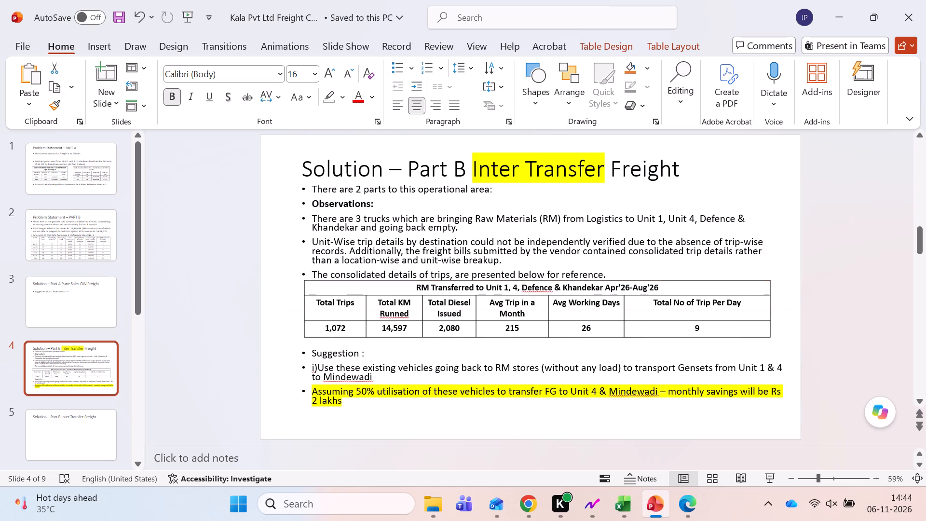
left_click_drag(768, 293, 768, 293)
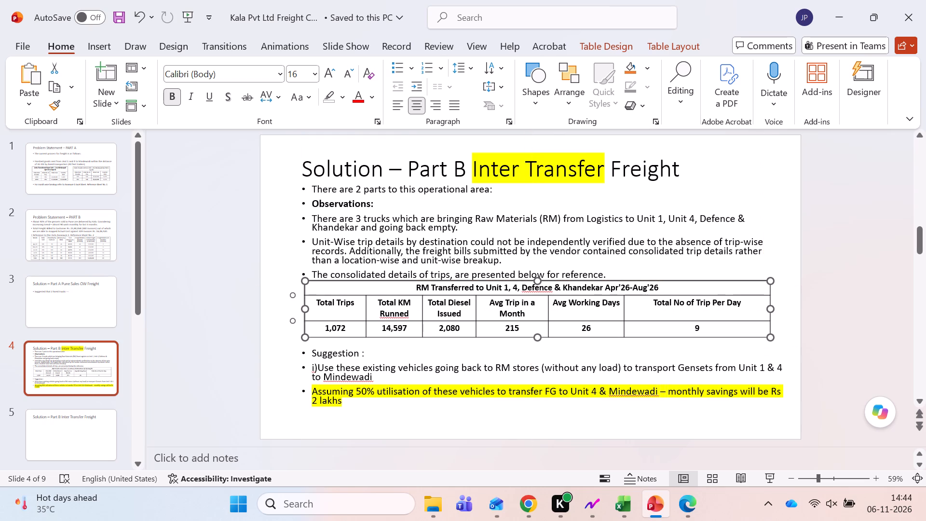
left_click(768, 318)
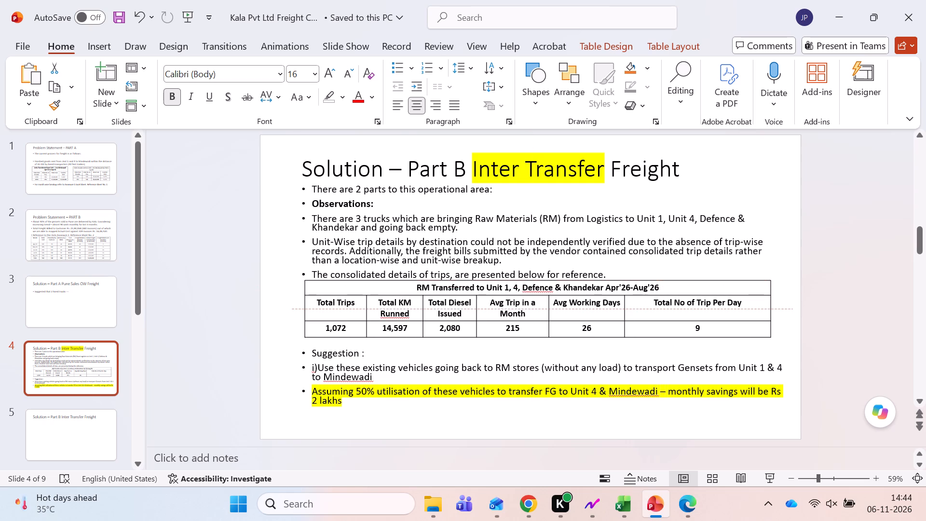
Narrow the table's last column so that Total No of Trip Per Day just fits on one line.
left_click(722, 350)
left_click_drag(770, 312, 753, 312)
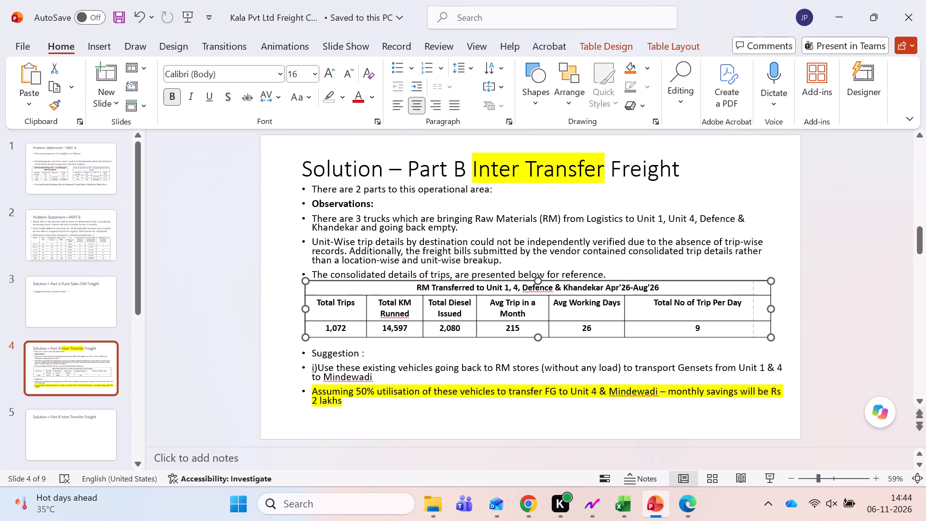
left_click_drag(753, 312, 740, 312)
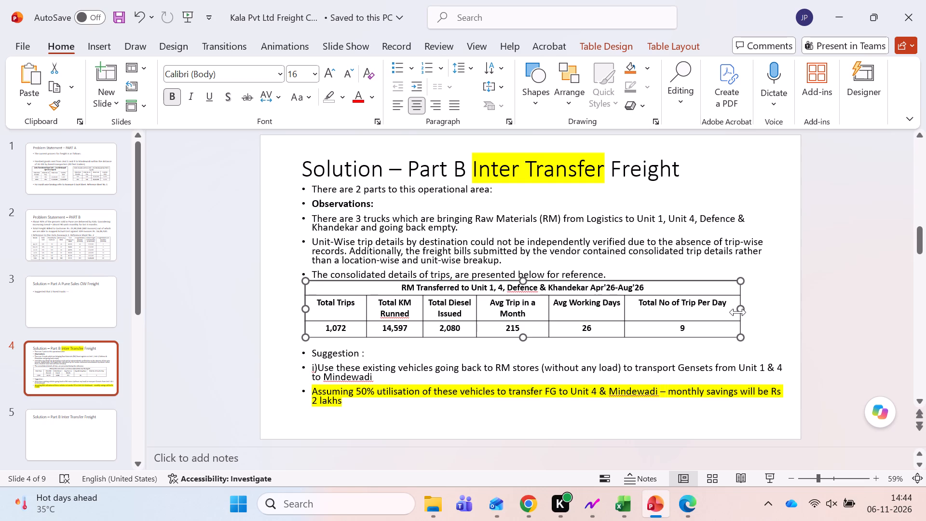
left_click(713, 348)
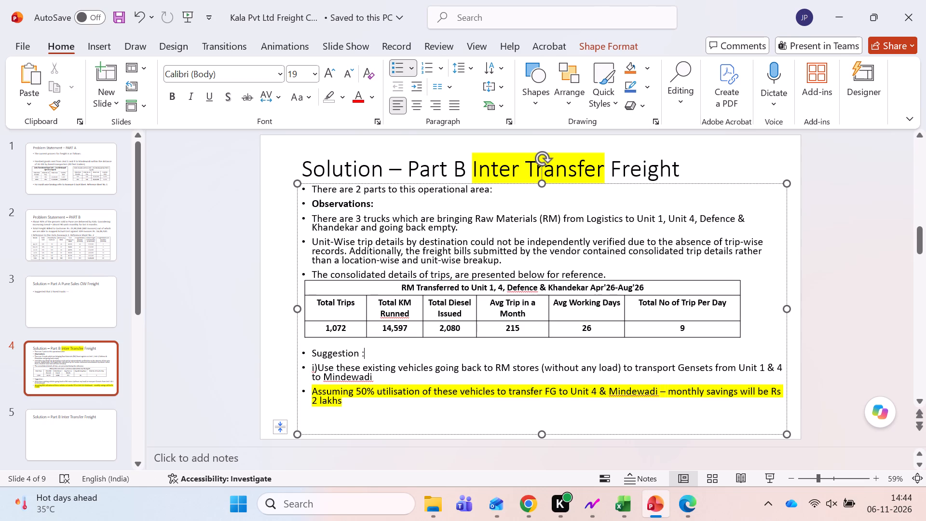
left_click_drag(738, 307, 714, 308)
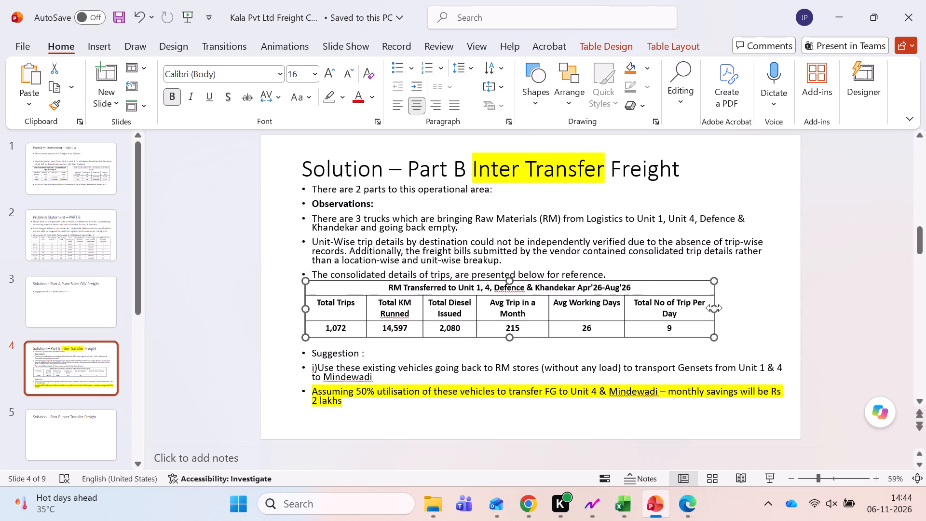
left_click(686, 355)
left_click_drag(711, 306, 719, 305)
left_click(683, 348)
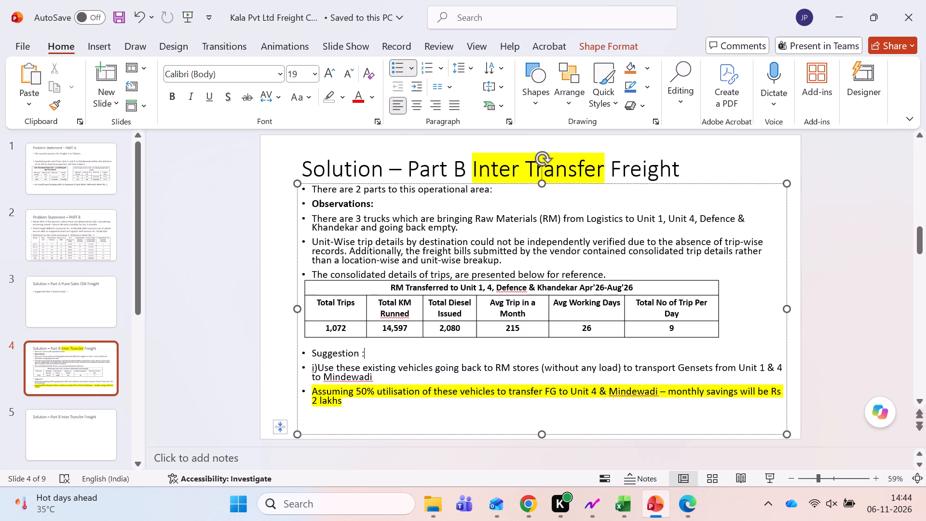
left_click_drag(717, 315, 723, 315)
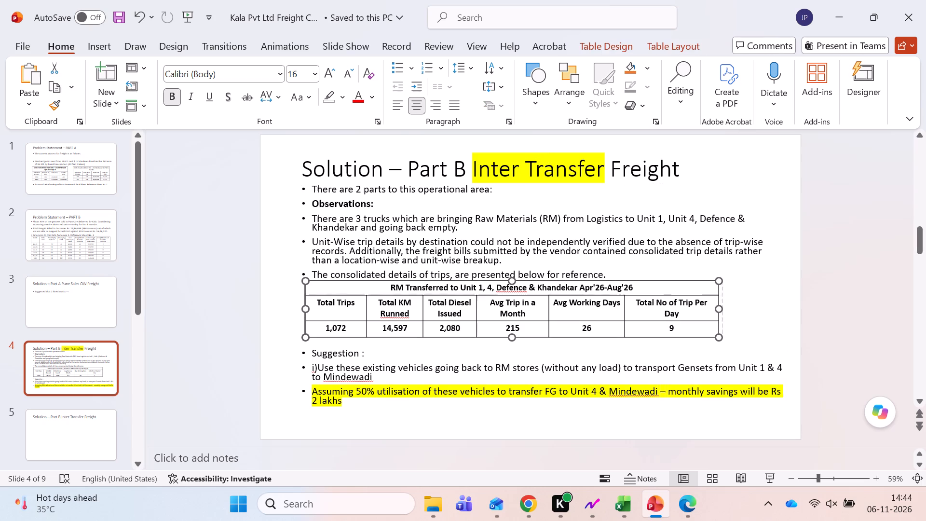
left_click_drag(723, 315, 725, 315)
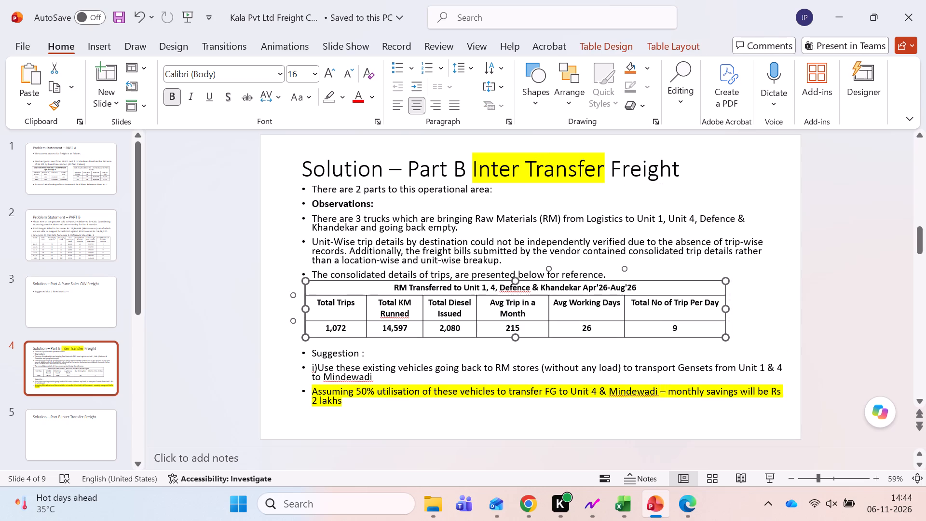
left_click(615, 348)
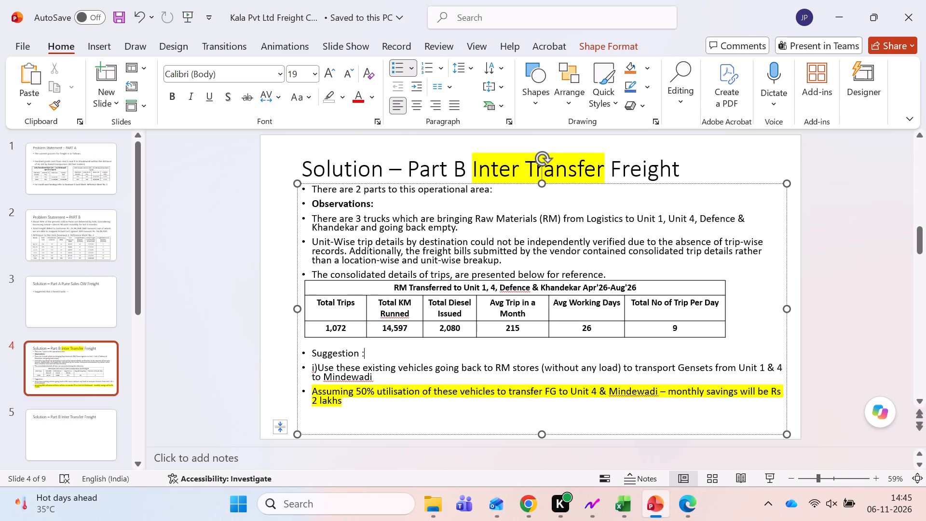
Switch to the Working workbook in Excel and delete Sheet2, which holds the RM transfer summary table.
left_click(620, 513)
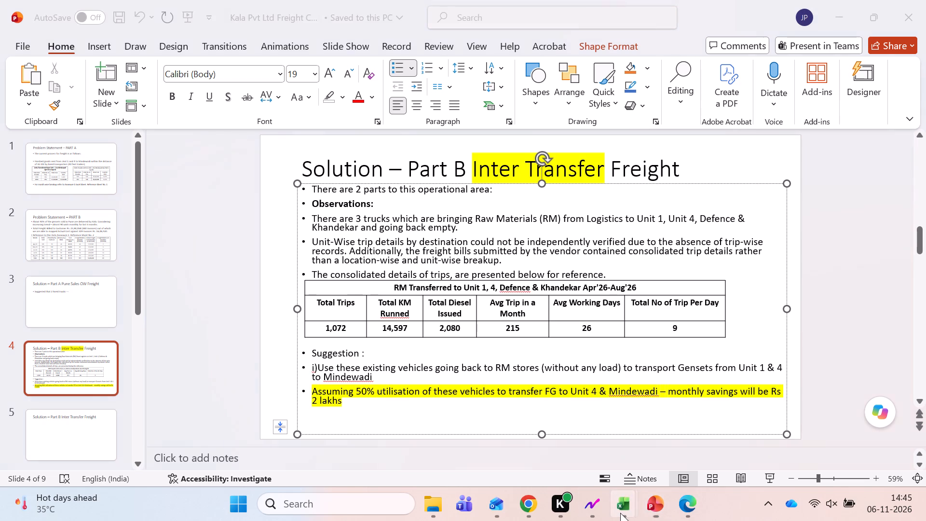
left_click(538, 421)
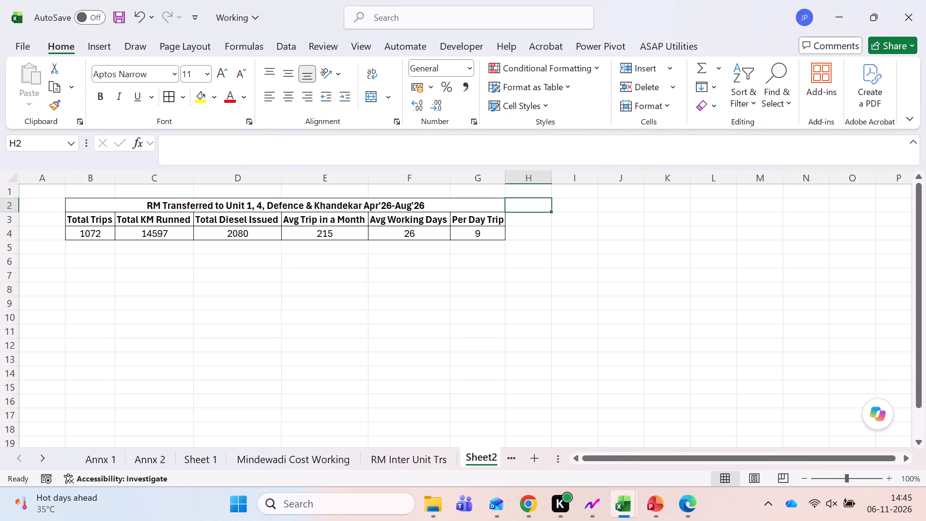
scroll(352, 406, "up", 3)
scroll(352, 406, "down", 2)
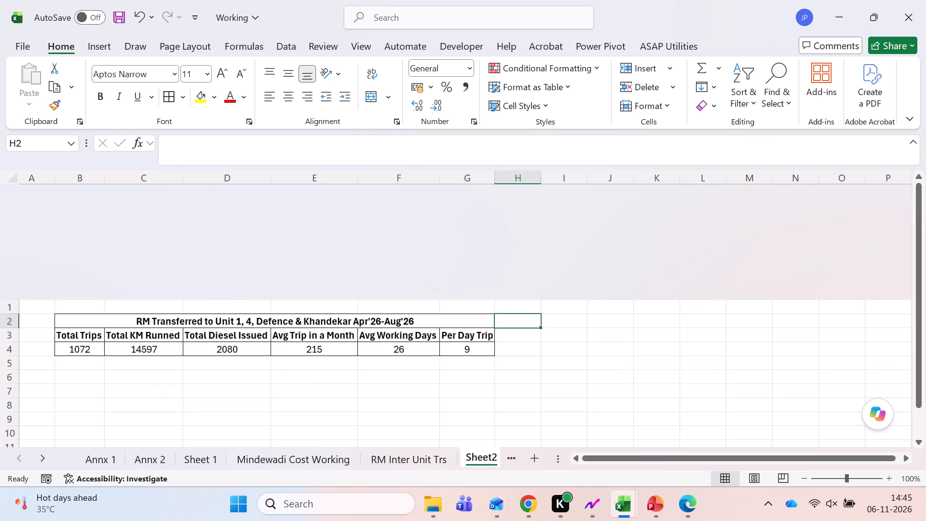
left_click(419, 463)
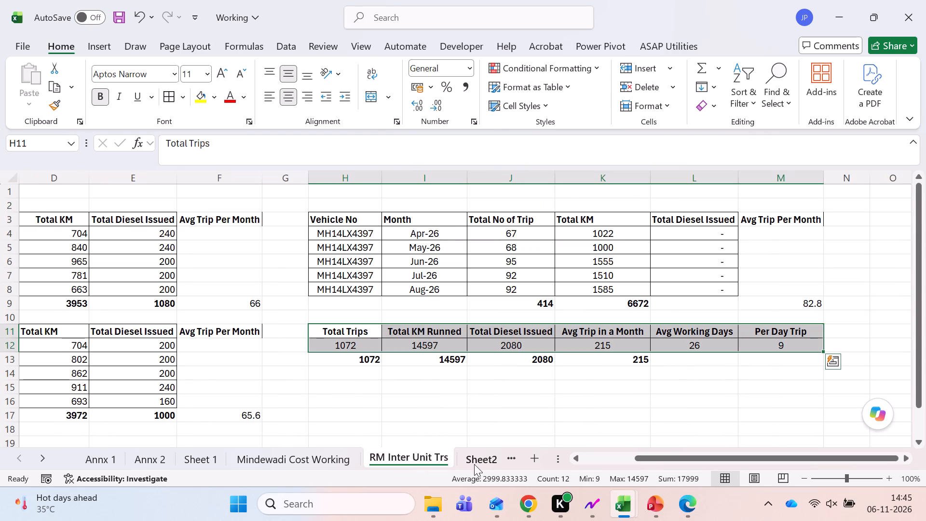
left_click(477, 459)
right_click(477, 459)
right_click(435, 458)
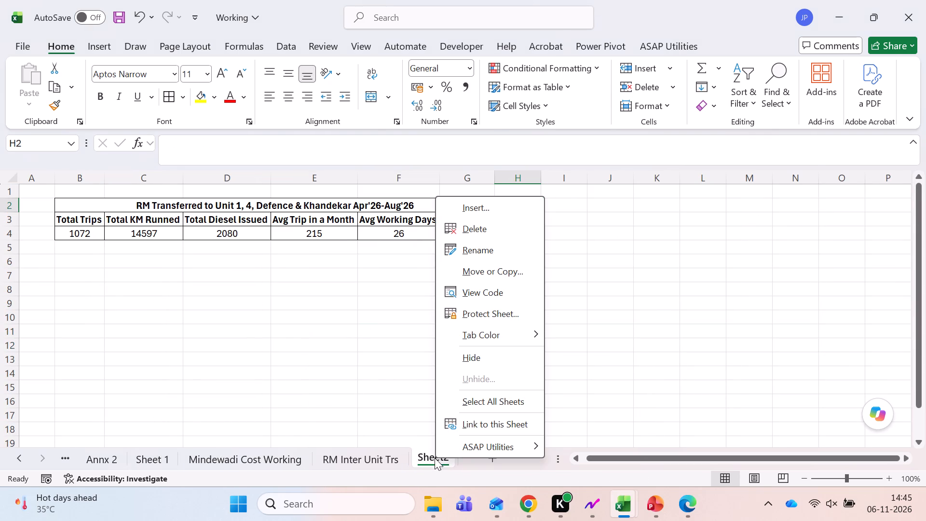
left_click(477, 232)
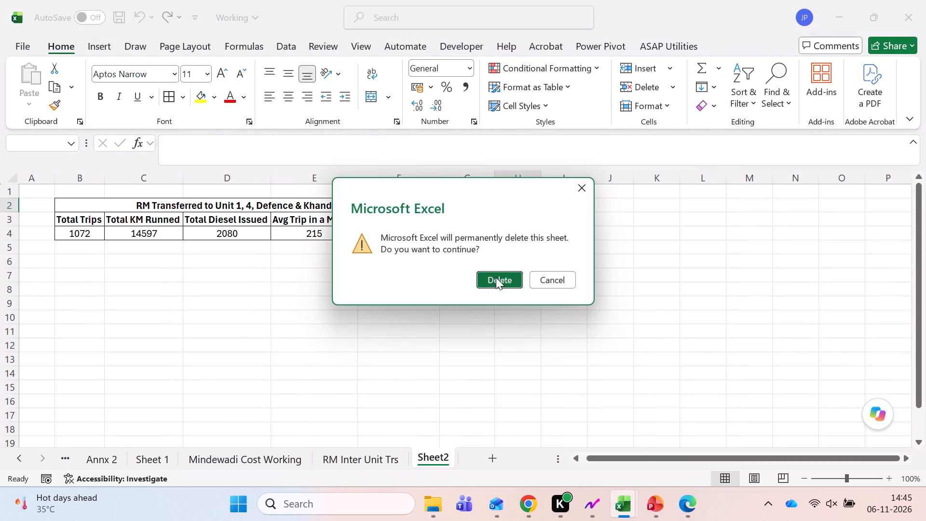
left_click(488, 275)
Examine the hired truck savings and diesel cost tables on the Mindewadi Cost Working sheet.
left_click(271, 465)
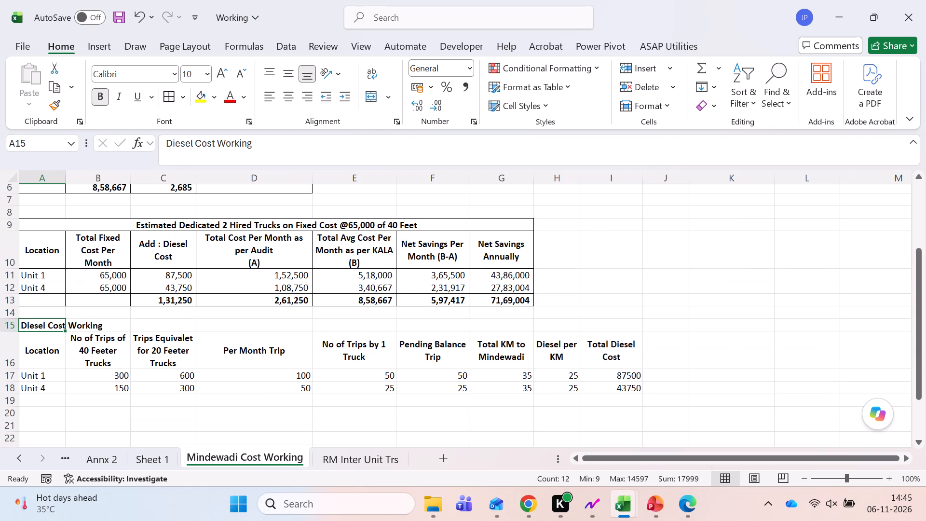
key("Right")
key("Right")
key("Right")
key("Left")
key("Left")
key("Left")
key("Left")
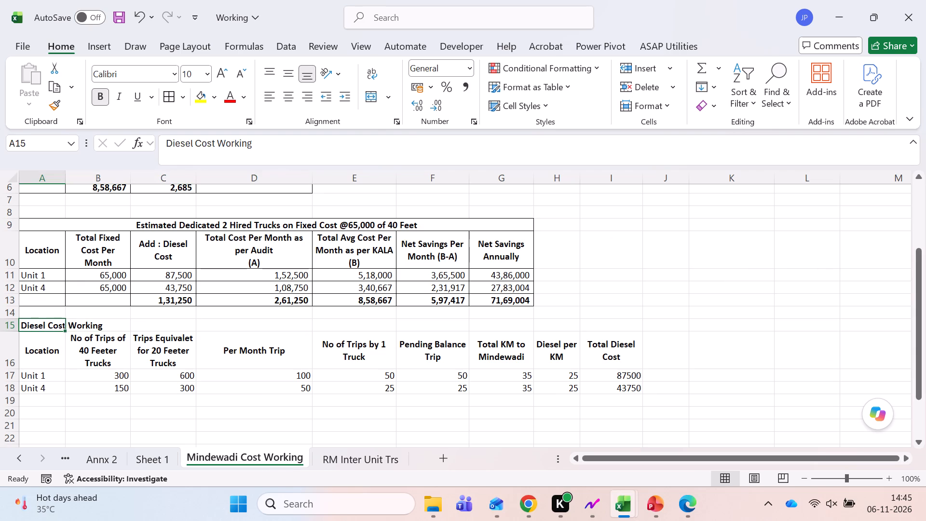
key("Left")
key("Up")
key("Up")
key("Up")
key("Up")
key("Up")
key("Up")
key("Up")
key("Up")
key("Up")
key("Up")
key("Up")
key("Up")
key("Up")
key("Up")
key("Up")
key("Up")
key("Up")
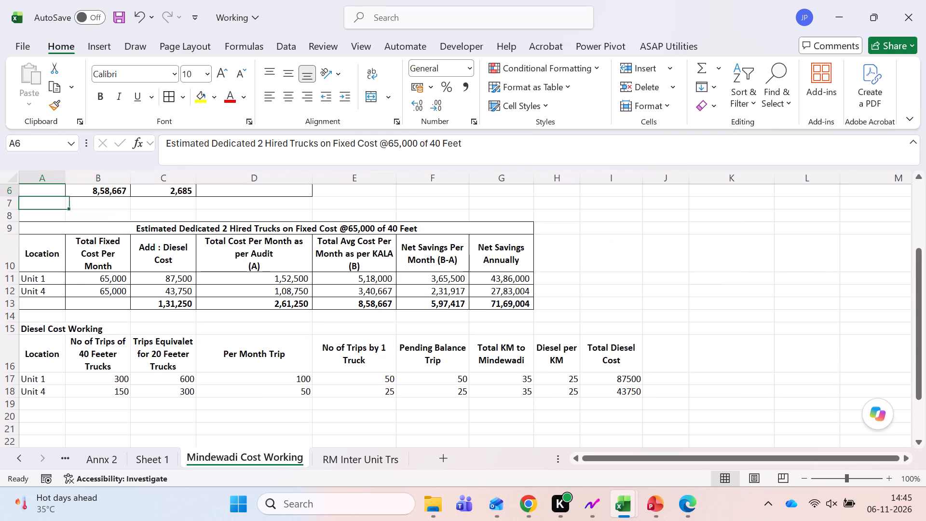
key("Down")
Look through the workbook's sheets from Sheet 1 back to Annx 1, then forward to RM Inter Unit Trs.
key("ctrl+Page_Up")
key("ctrl+Page_Up")
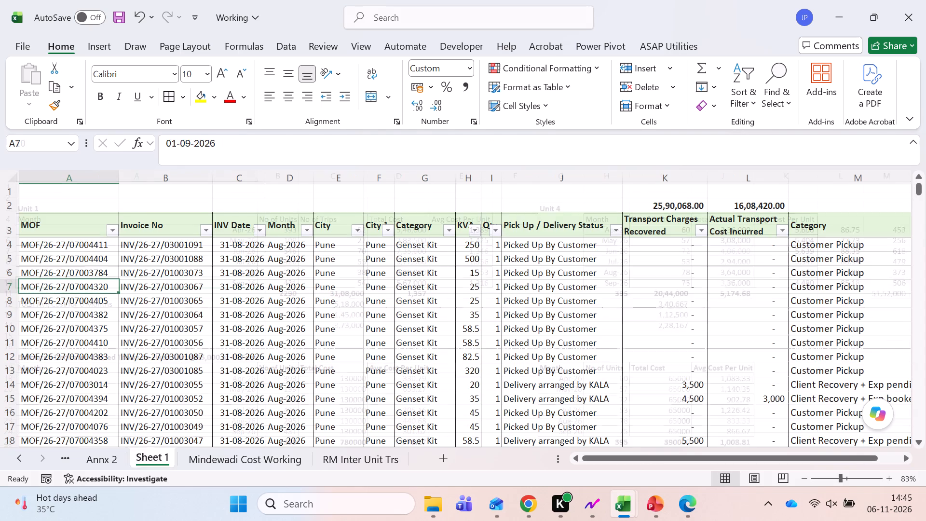
key("ctrl+Page_Up")
key("ctrl+Page_Up")
key("ctrl+Page_Down")
key("ctrl+Page_Down")
key("ctrl+Page_Down")
key("ctrl+Page_Down")
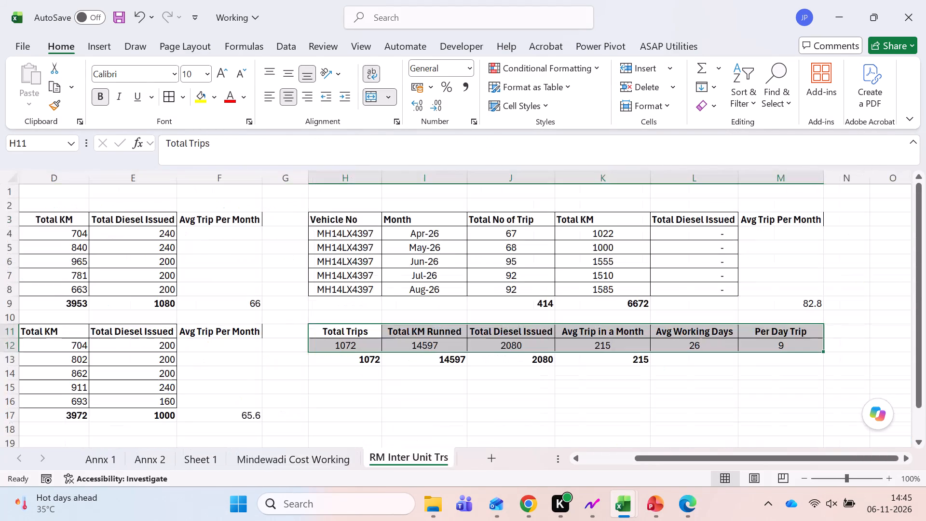
Examine the vehicle-wise monthly trip, KM and diesel tables across the RM Inter Unit Trs sheet.
key("ctrl+Left")
key("ctrl+Left")
key("ctrl+Left")
key("ctrl+Left")
key("ctrl+Left")
key("ctrl+Left")
key("ctrl+Left")
key("ctrl+Left")
key("ctrl+Left")
key("ctrl+Left")
key("ctrl+Left")
key("ctrl+Left")
key("ctrl+Left")
key("ctrl+Left")
key("ctrl+Left")
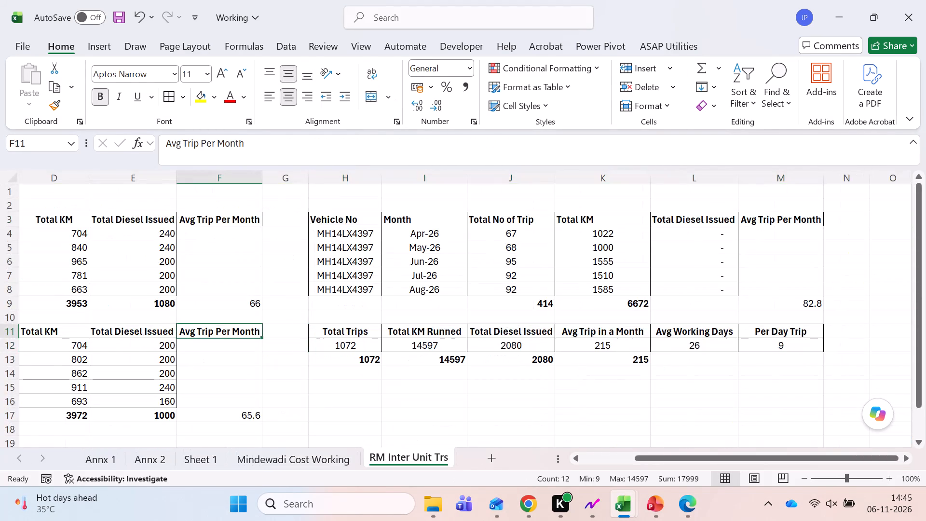
key("Right")
key("Right")
key("Right")
key("Right")
key("Right")
key("Right")
key("Right")
key("Right")
key("Right")
key("Right")
key("Right")
key("Right")
key("Right")
key("Right")
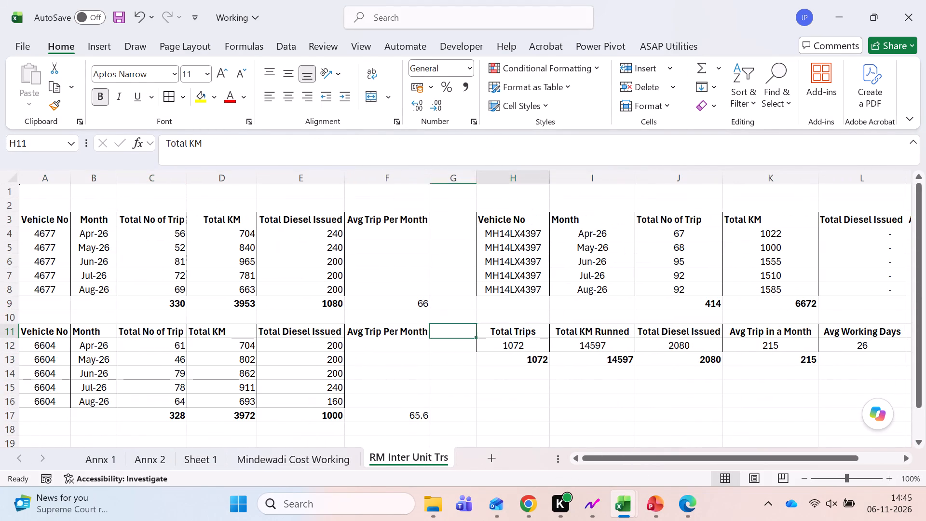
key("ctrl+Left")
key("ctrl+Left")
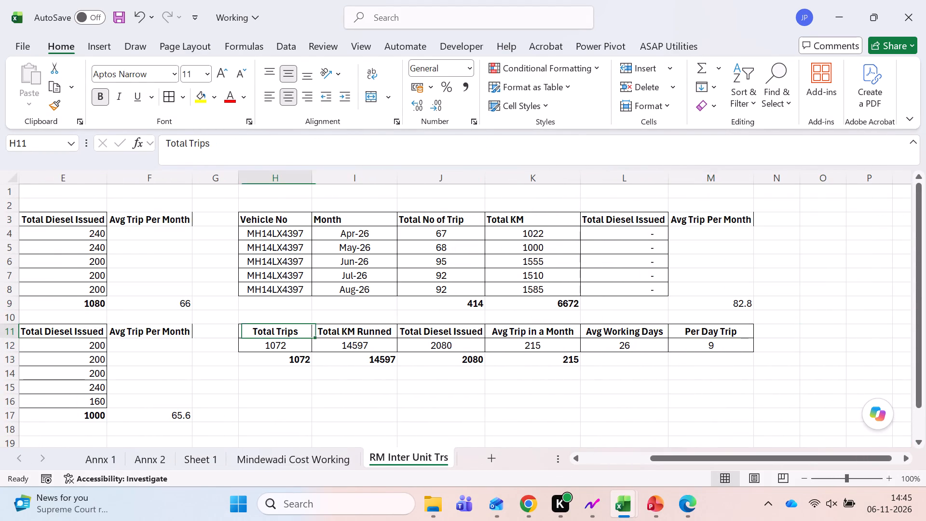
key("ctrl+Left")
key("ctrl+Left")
Open the Freight Cost - Unit 1 & 4 To Mindewadi workbook from the KALA folder inside New, check its sheets and close it.
left_click(429, 500)
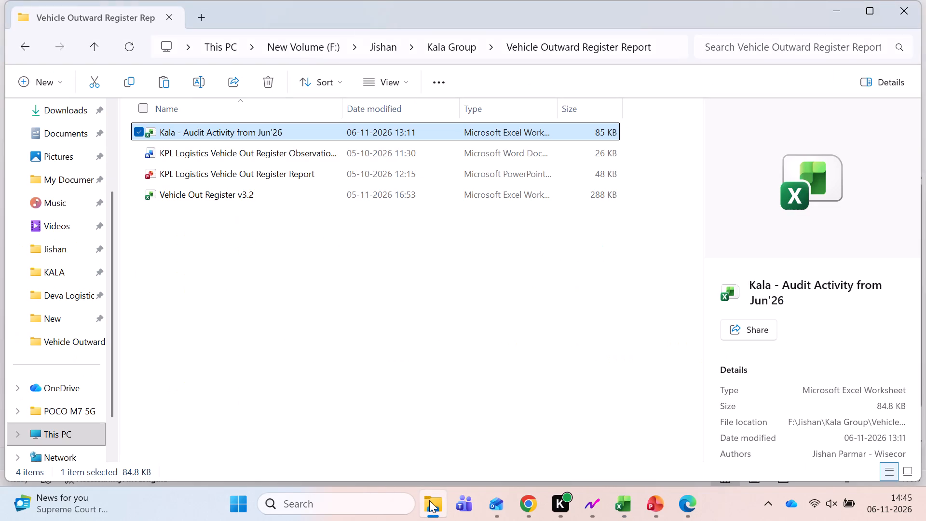
left_click(93, 56)
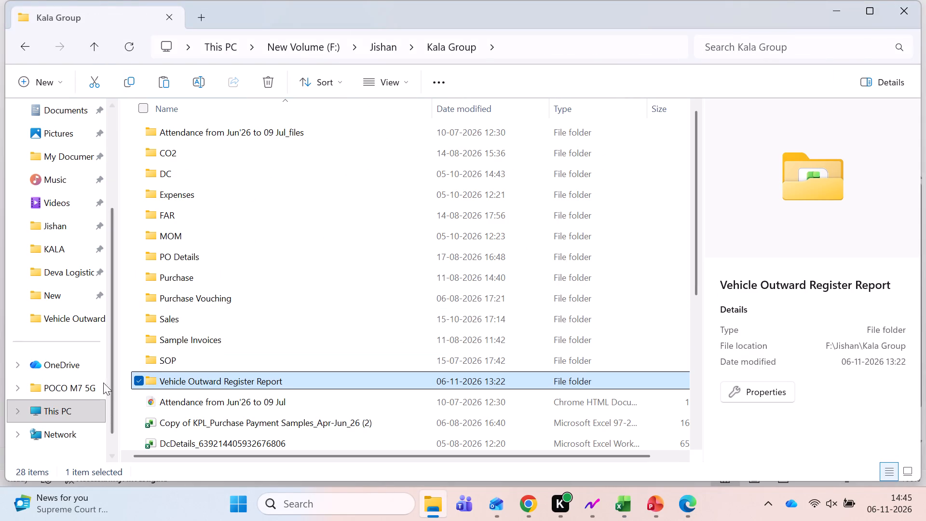
left_click(59, 292)
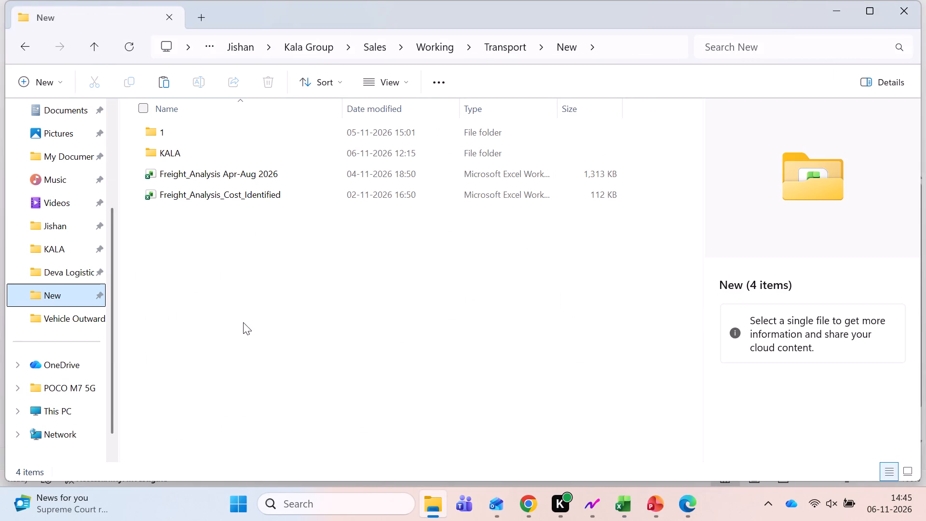
double_click(175, 151)
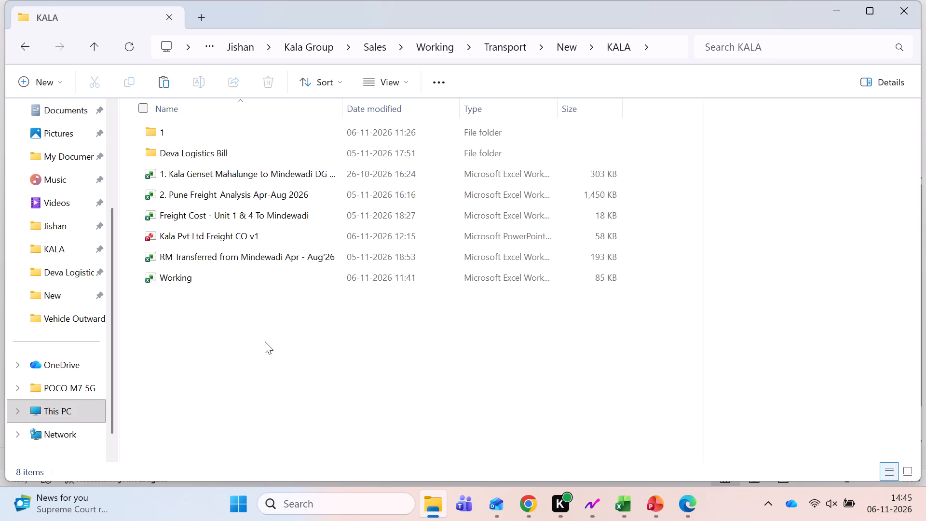
left_click(265, 339)
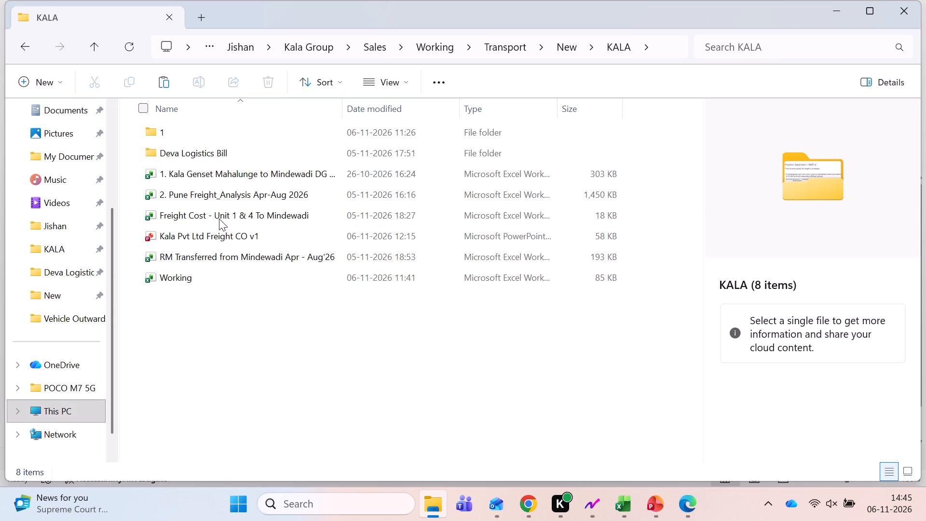
double_click(224, 217)
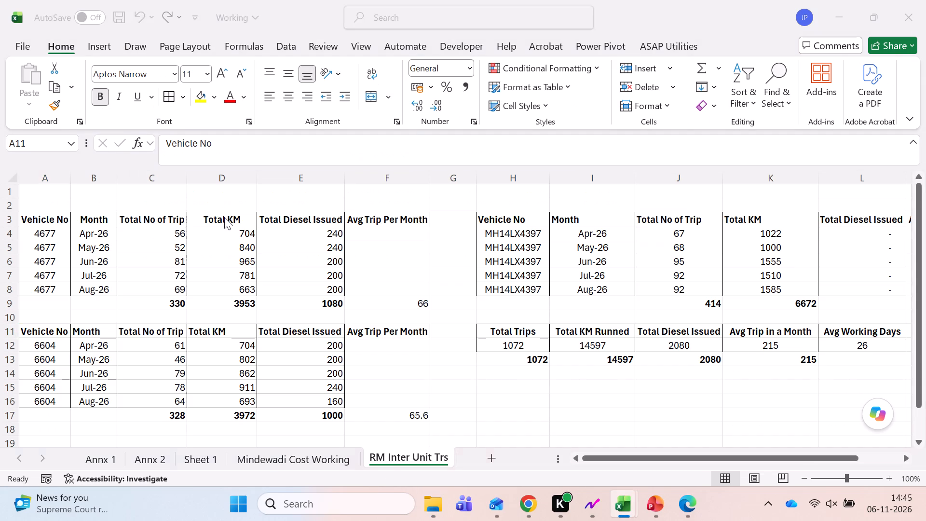
left_click(148, 453)
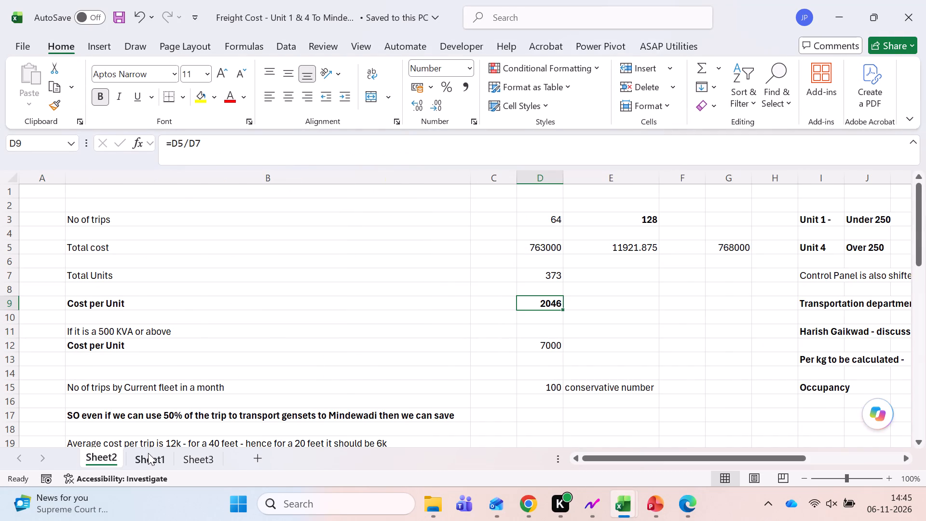
left_click(194, 454)
left_click(925, 0)
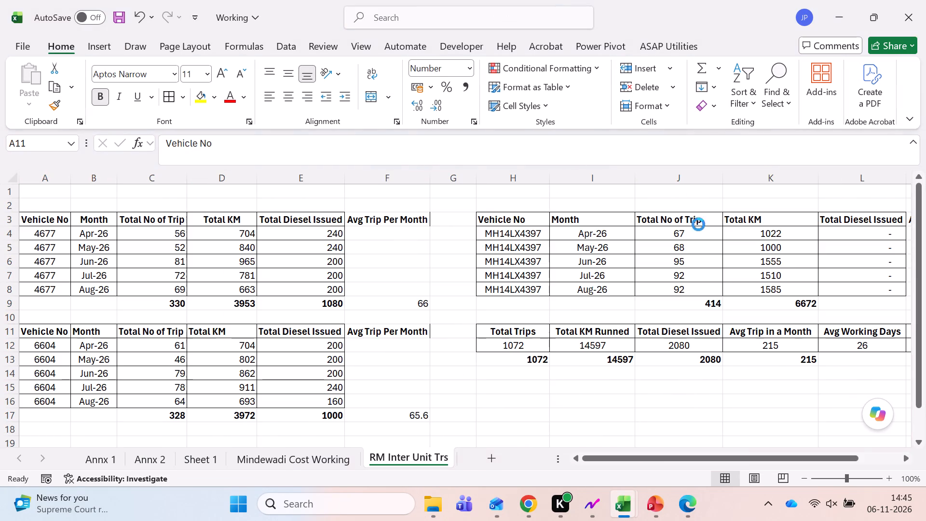
Delete the Wisecor_IA_Consolidated_Jul-Aug_2026 workbook from the Downloads folder in File Explorer.
left_click(426, 507)
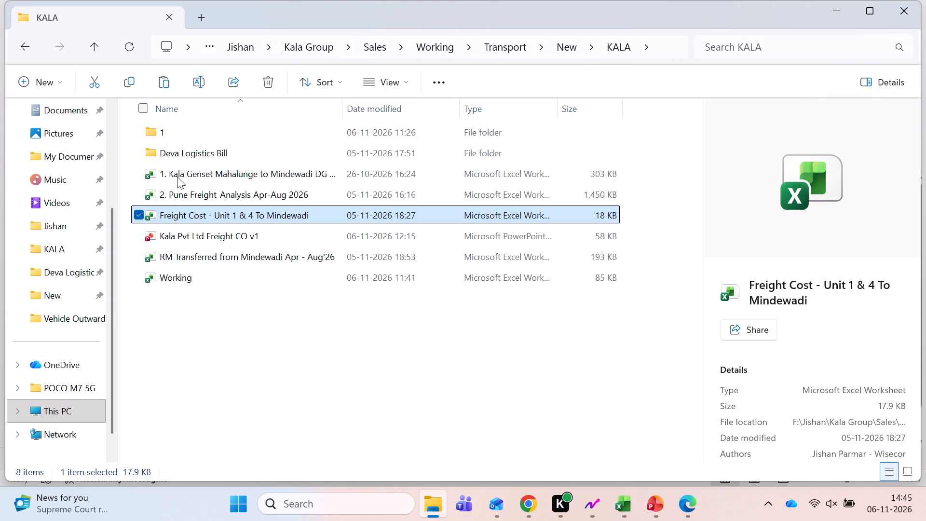
scroll(56, 164, "up", 3)
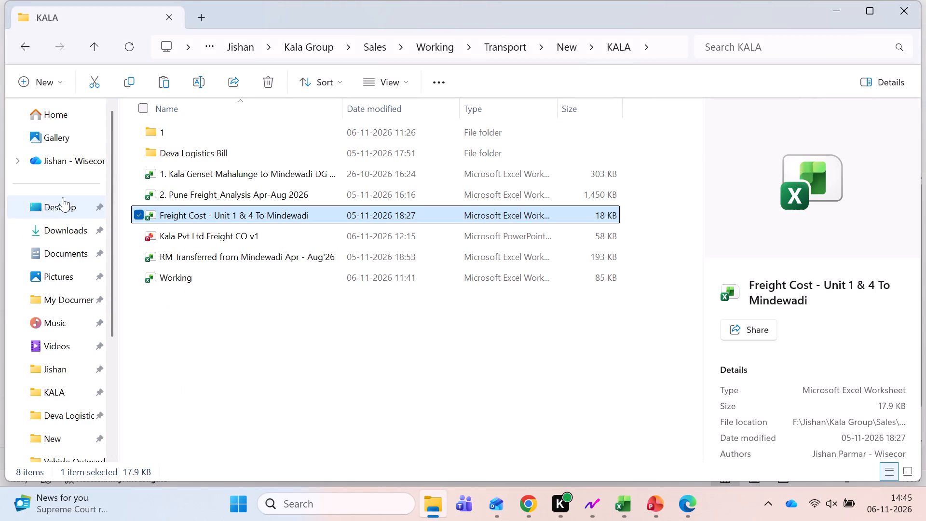
left_click(65, 235)
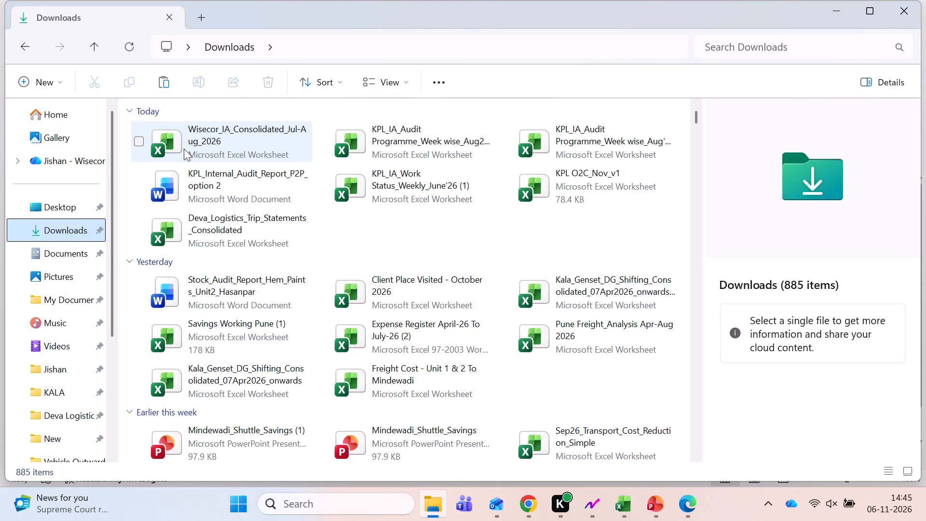
left_click(266, 138)
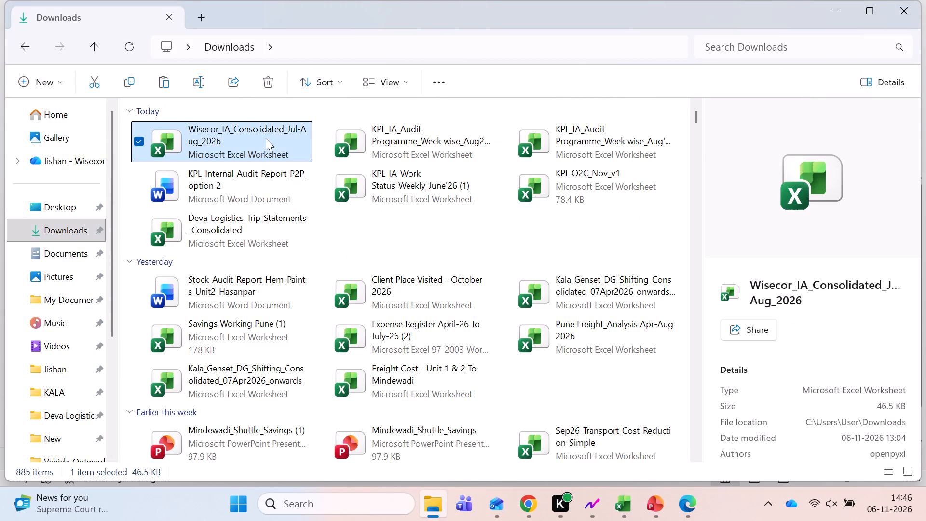
key("Delete")
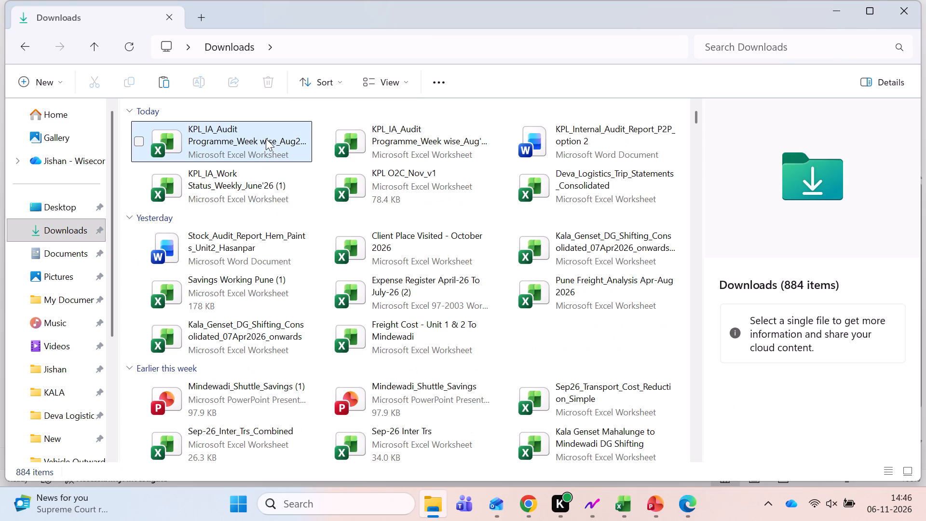
Check the details of today's and yesterday's downloaded files, from the KPL audit files to Freight Cost - Unit 1 & 2 To Mindewadi.
left_click(266, 138)
left_click(388, 153)
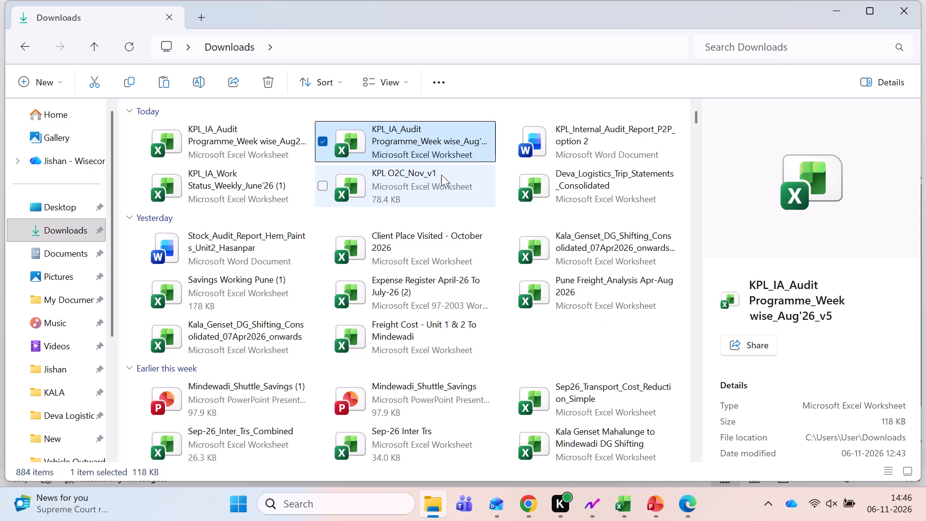
left_click(543, 138)
left_click(560, 177)
left_click(416, 183)
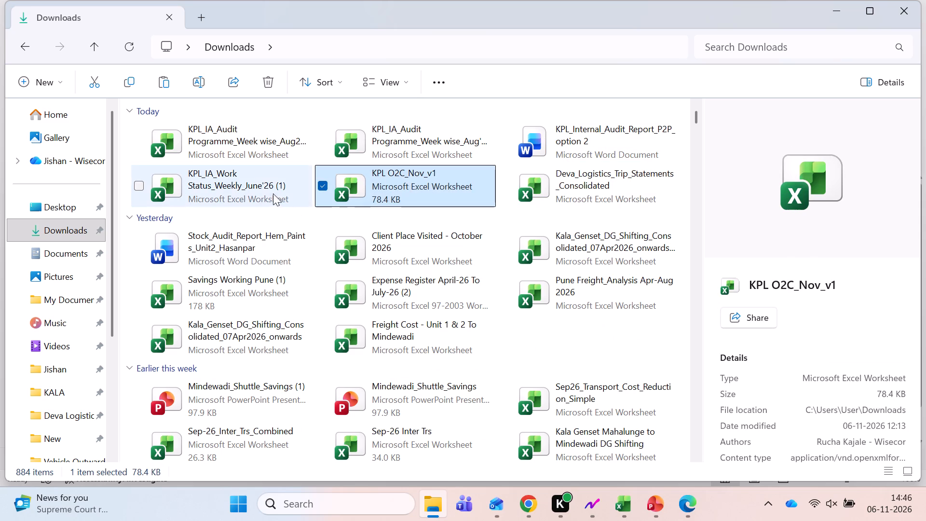
left_click(273, 193)
left_click(404, 253)
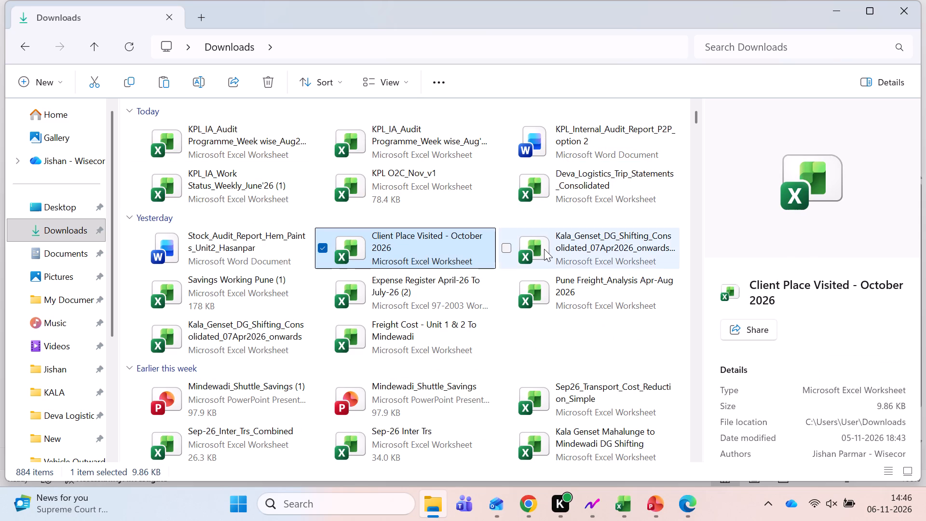
left_click(544, 249)
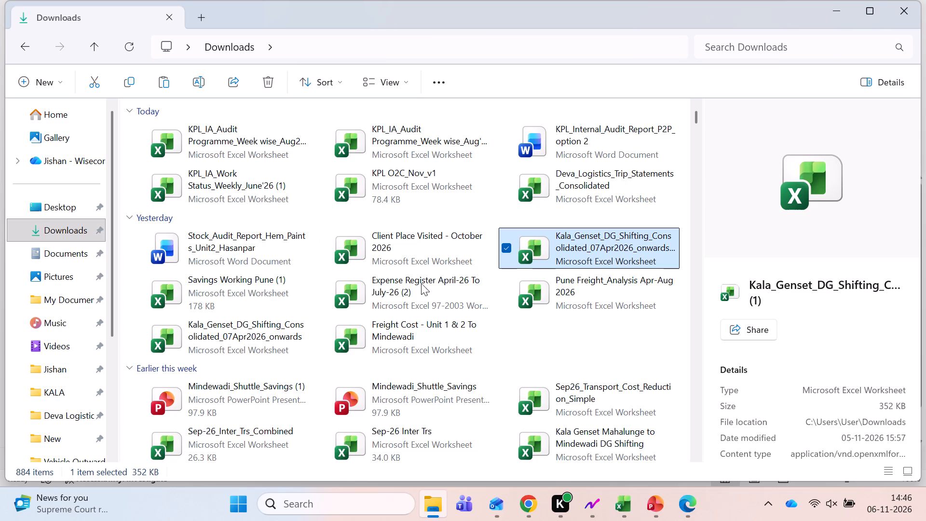
left_click(272, 293)
left_click(381, 332)
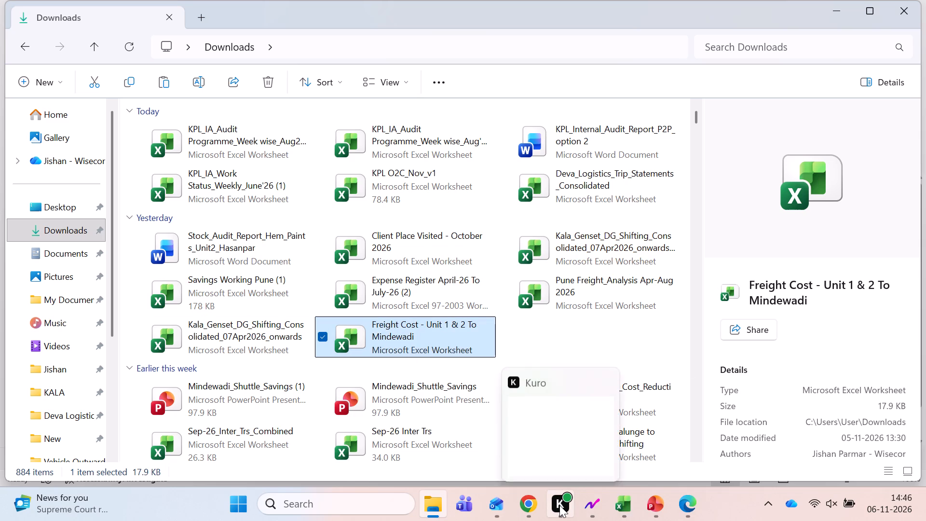
Open the annexure workbook from the desktop and examine the hired truck savings and diesel cost tables on Sheet1.
key("super+d")
double_click(254, 27)
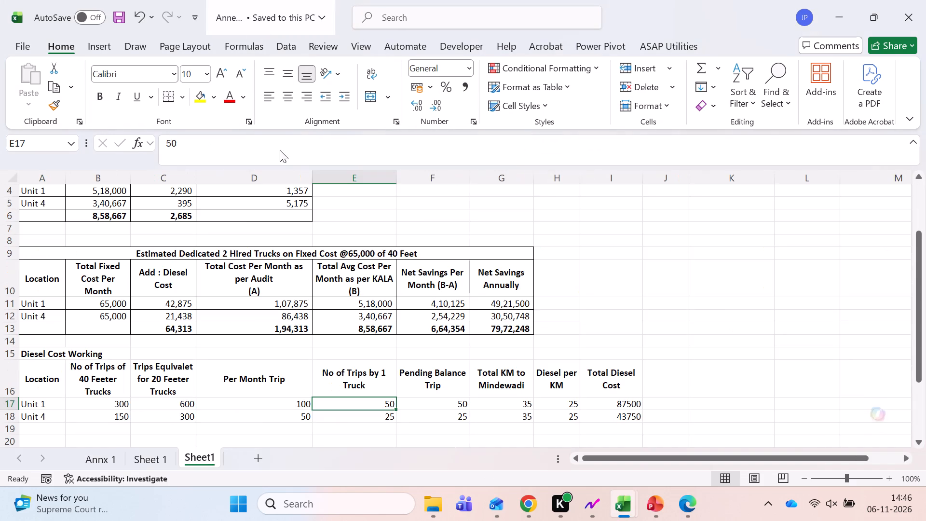
scroll(267, 300, "down", 1)
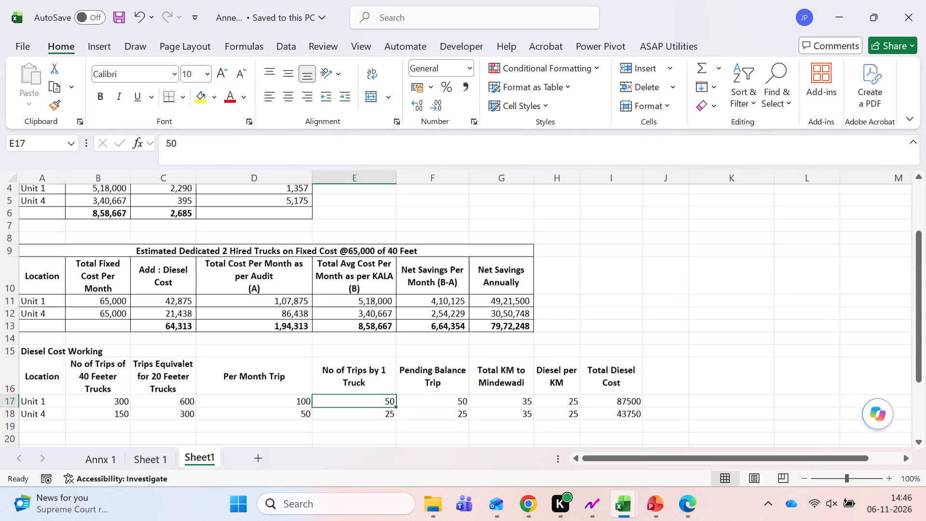
scroll(267, 300, "down", 1)
scroll(189, 347, "up", 1)
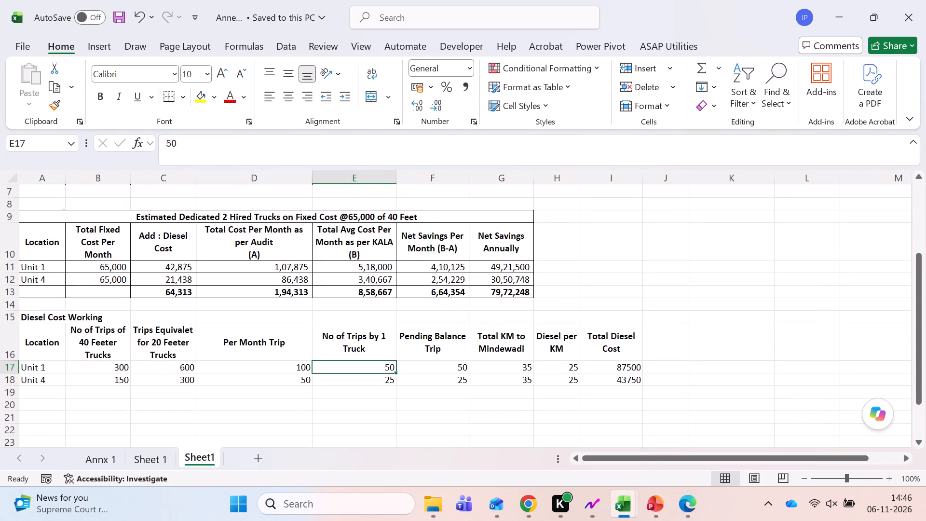
scroll(189, 347, "up", 2)
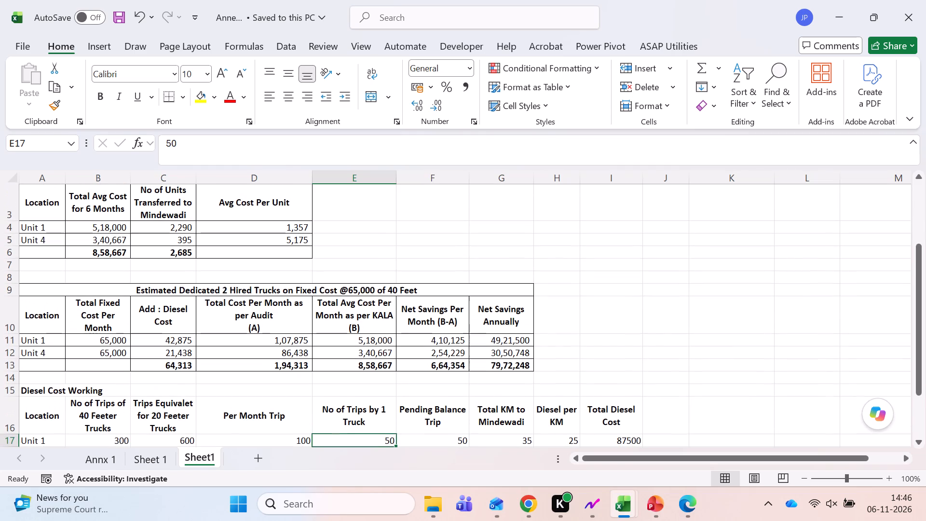
Compare the annexure workbook's Sheet 1 and Annx 1 monthly unit cost tables with the savings and diesel cost workings on Sheet1.
left_click(162, 463)
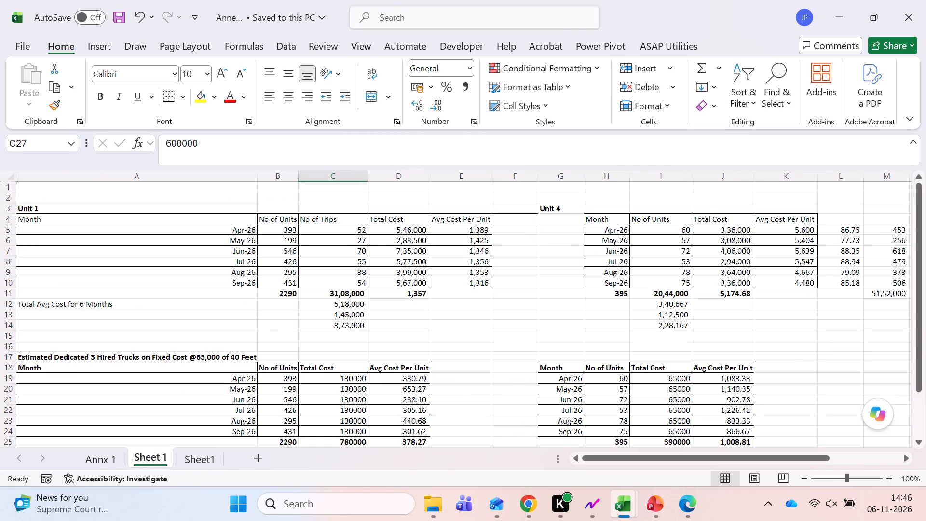
scroll(144, 395, "down", 1)
left_click(96, 462)
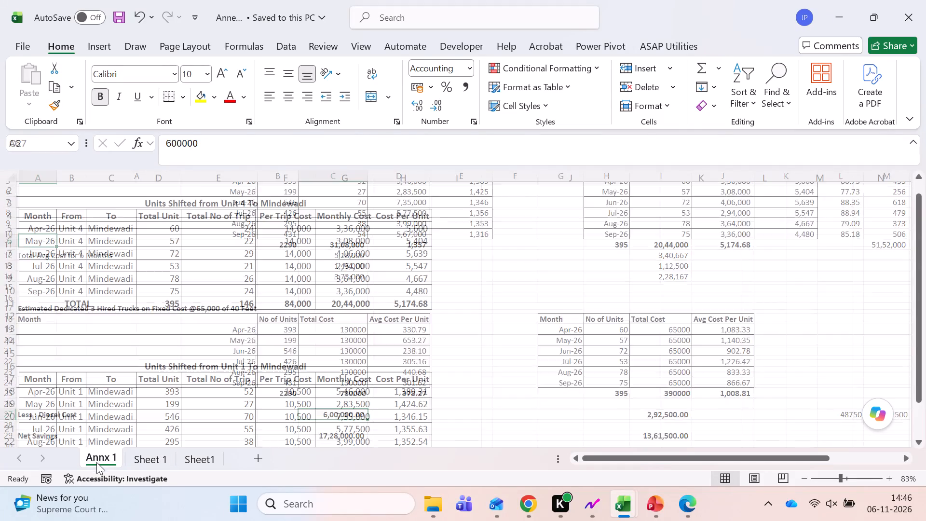
scroll(155, 374, "down", 1)
left_click(148, 457)
scroll(221, 385, "up", 1)
scroll(221, 385, "down", 1)
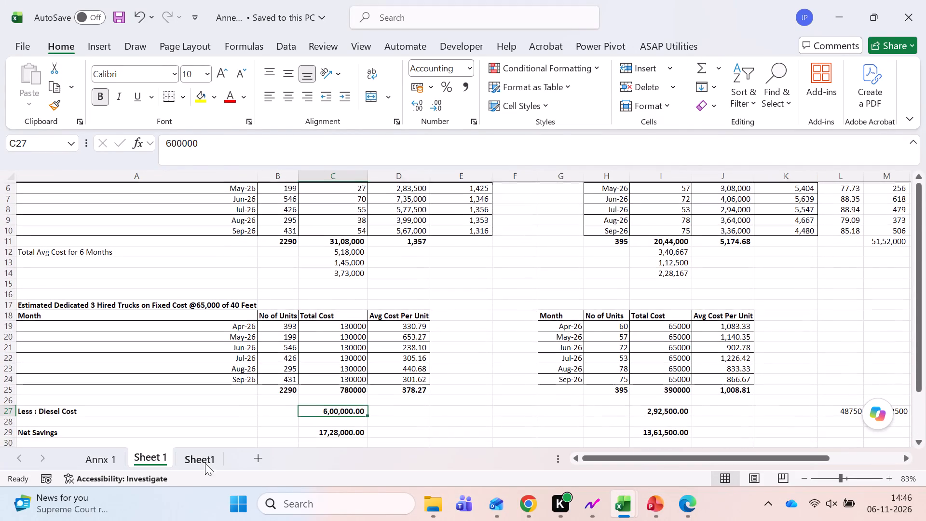
left_click(204, 470)
left_click(204, 459)
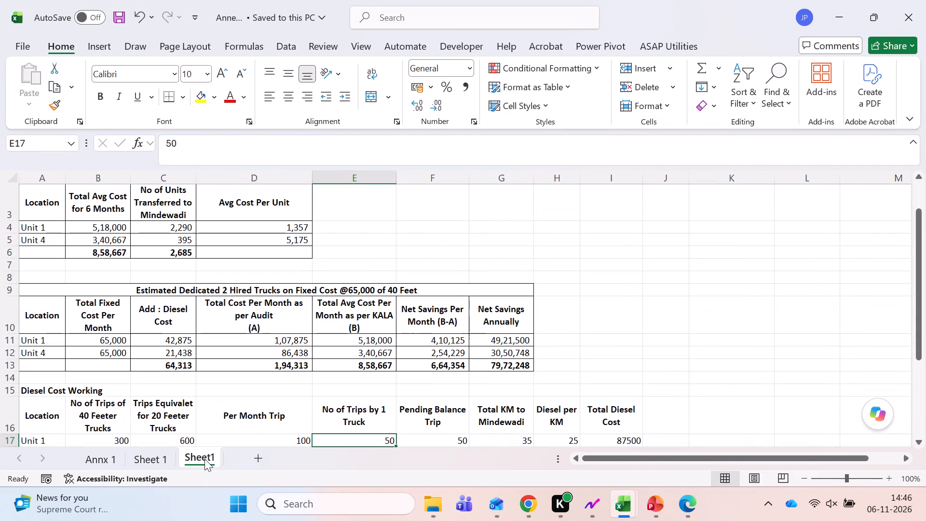
scroll(202, 376, "up", 1)
scroll(202, 376, "down", 1)
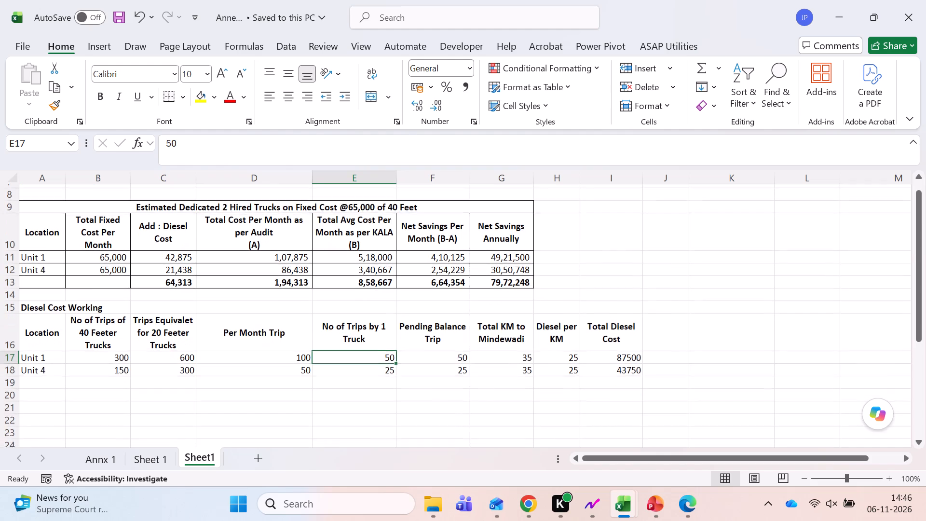
scroll(202, 376, "down", 1)
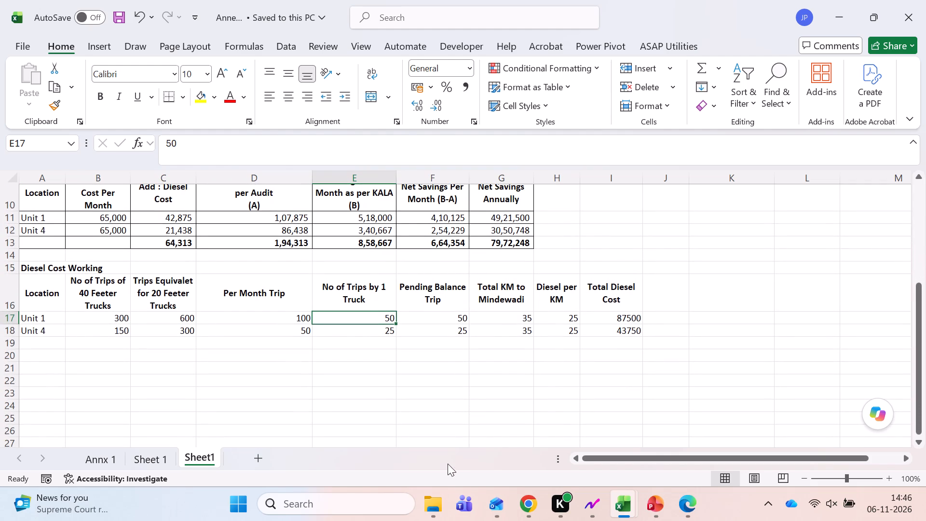
left_click(438, 507)
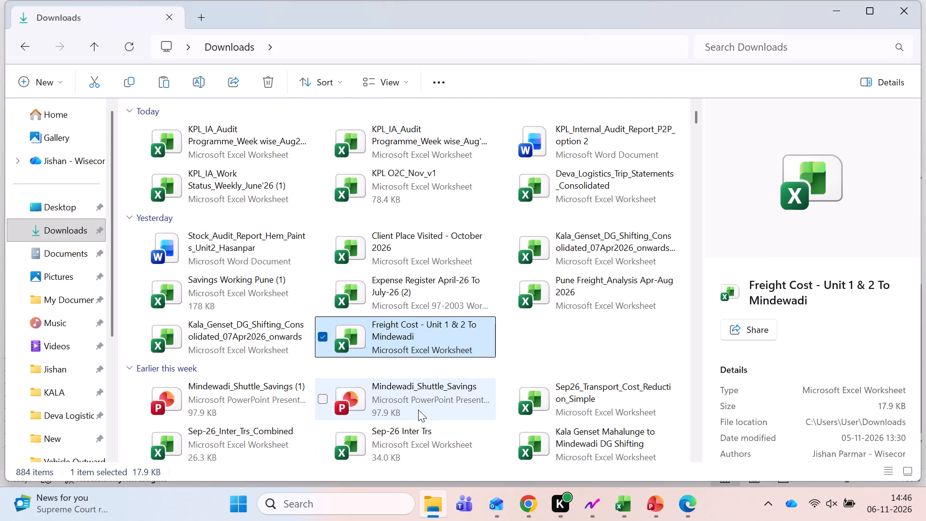
left_click(436, 516)
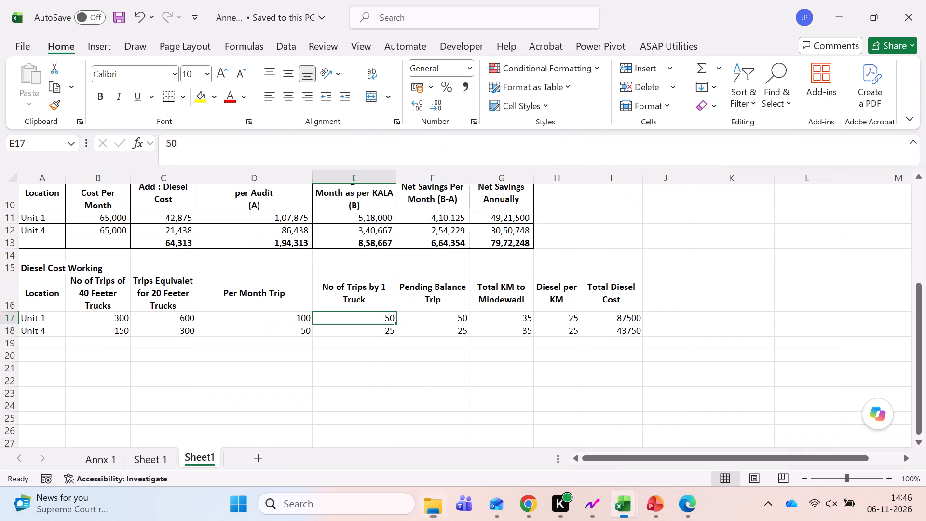
left_click(154, 455)
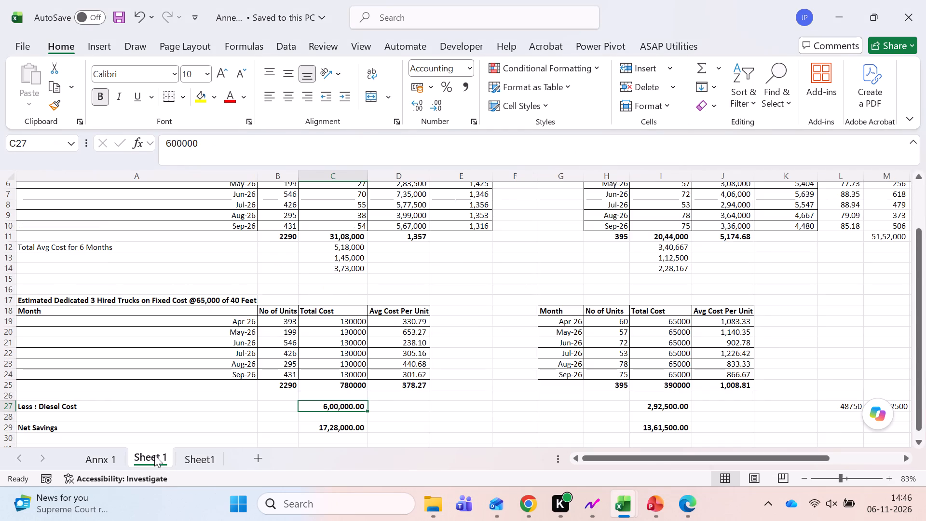
left_click(187, 454)
Switch to File Explorer and open the Working workbook from the KALA folder.
left_click(440, 511)
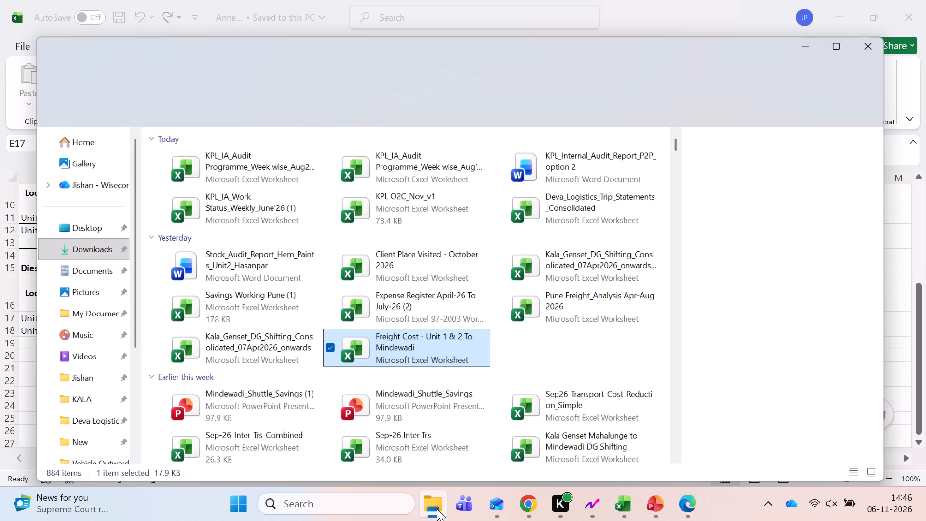
left_click(65, 393)
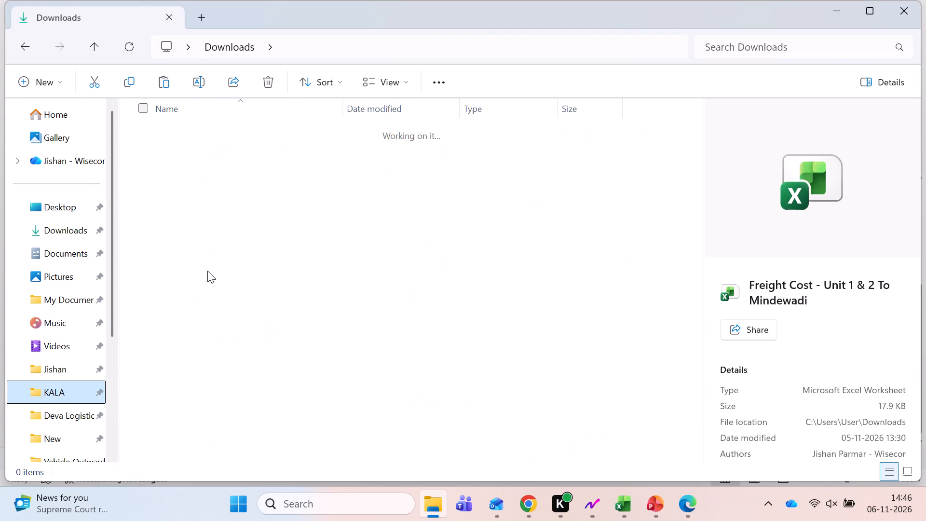
double_click(193, 274)
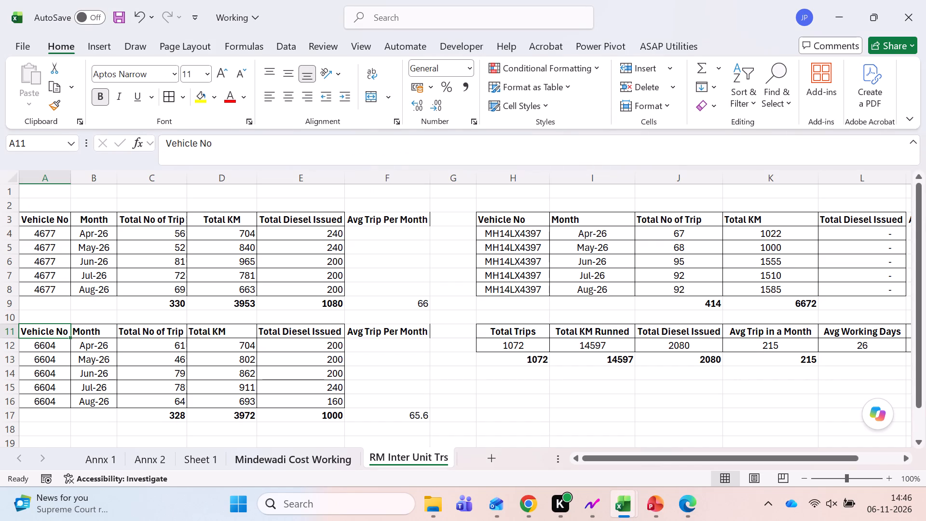
Review the Working workbook's RM Inter Unit Trs, Mindewadi Cost Working, Sheet 1, Annx 2 and Annx 1 tables.
scroll(228, 393, "down", 1)
left_click(285, 466)
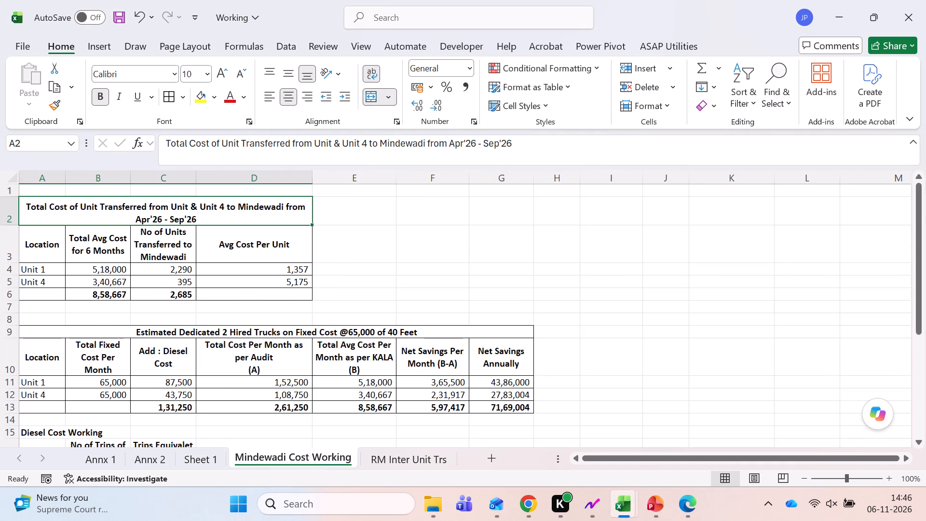
scroll(285, 420, "down", 1)
scroll(285, 420, "up", 1)
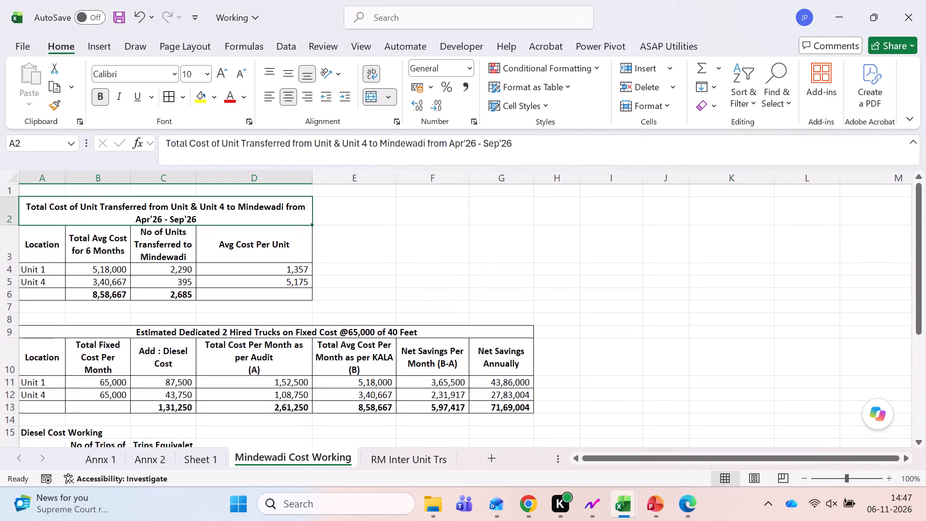
left_click(218, 461)
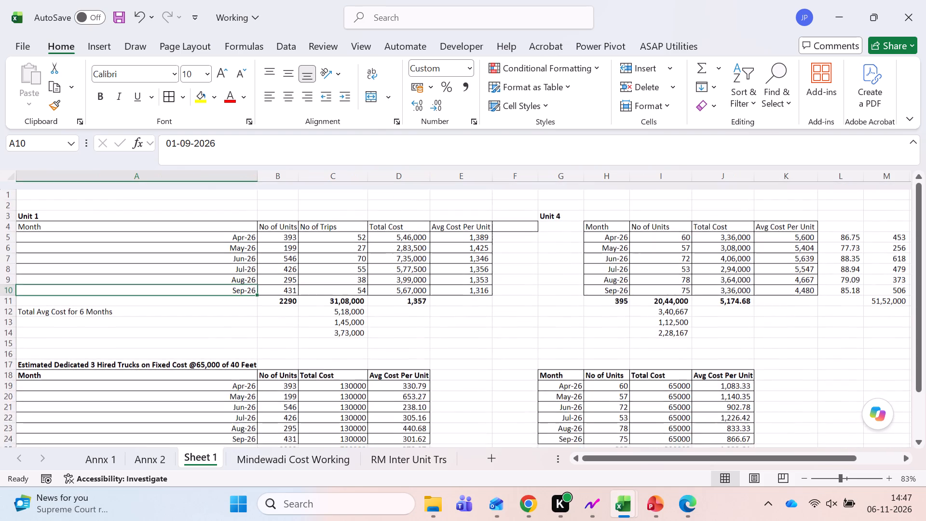
left_click(141, 459)
left_click(101, 456)
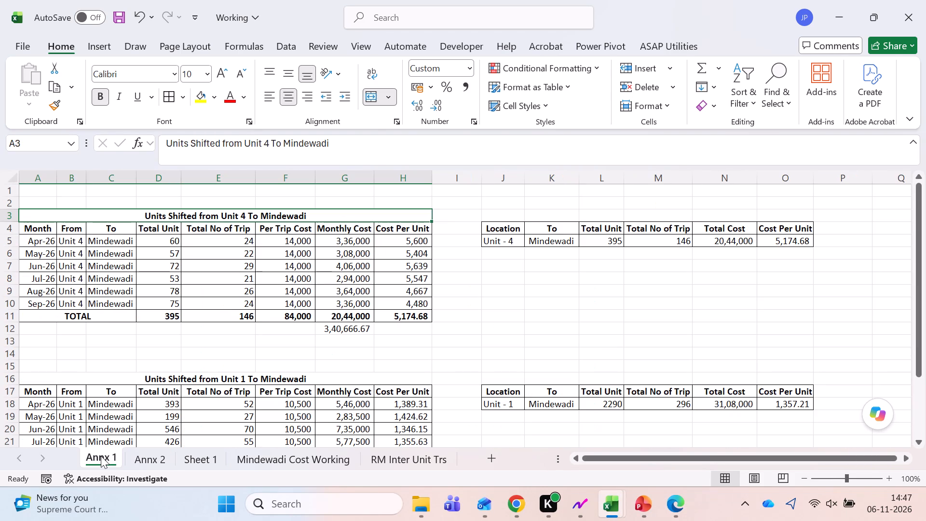
scroll(322, 334, "down", 2)
scroll(322, 334, "up", 3)
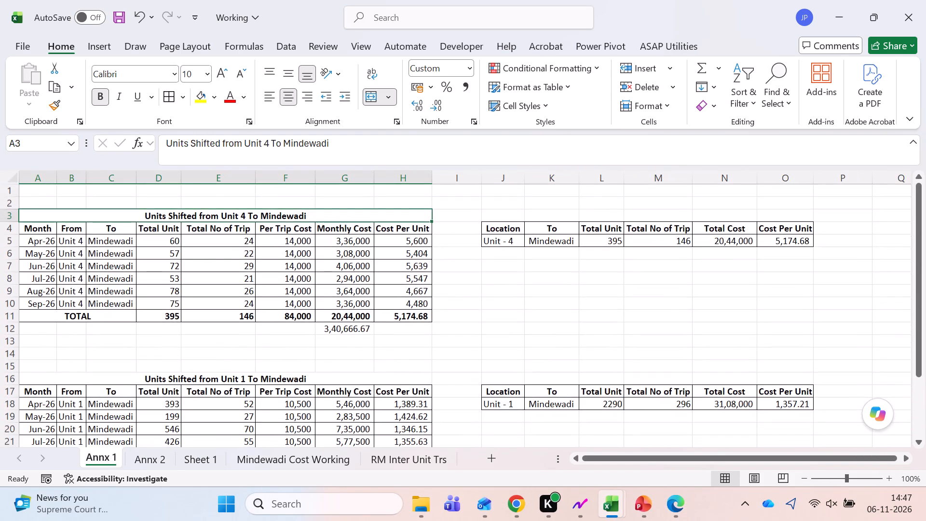
left_click(155, 452)
left_click(194, 453)
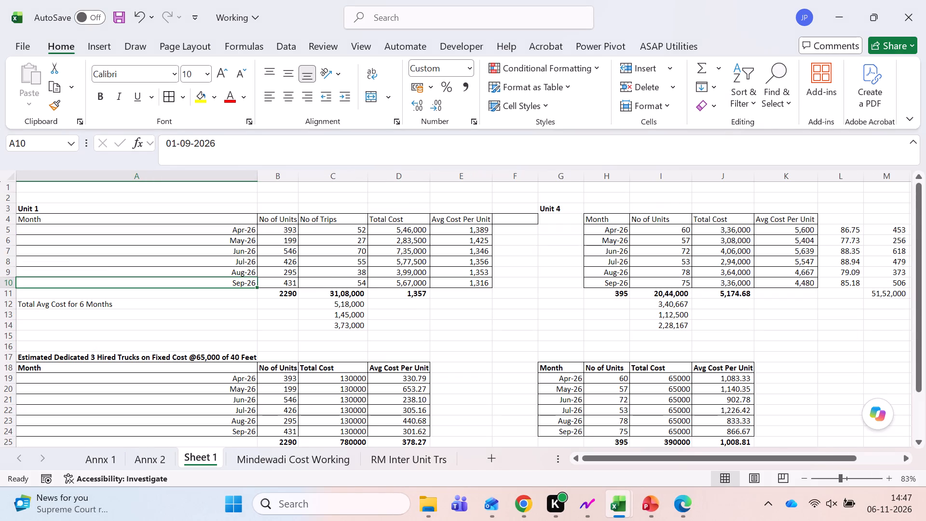
Open the Freight Cost - Unit 1 & 4 To Mindewadi workbook from the KALA folder, look through its sheets and close it.
left_click(433, 516)
left_click(292, 335)
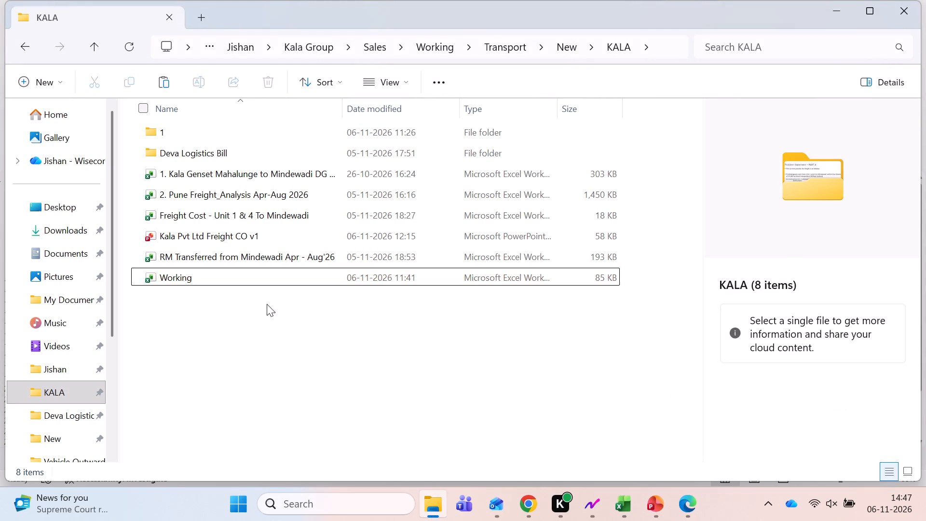
double_click(203, 215)
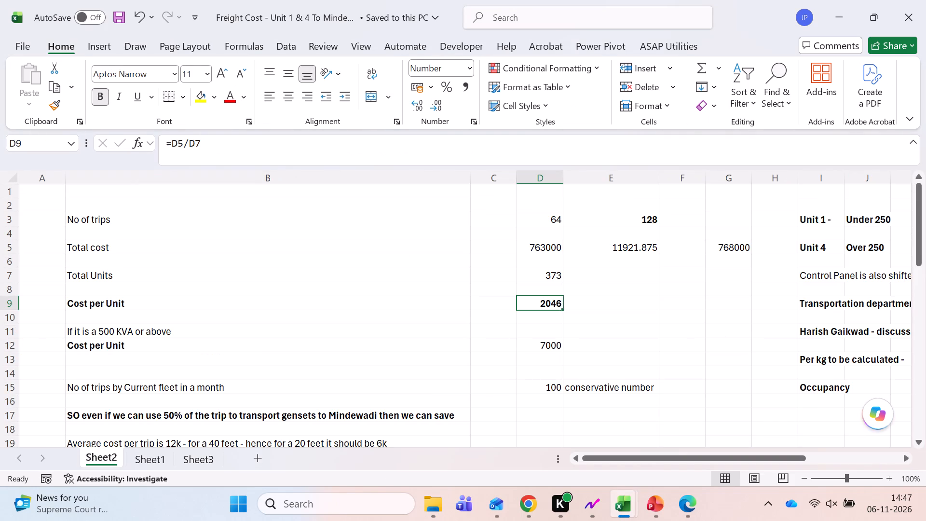
left_click(159, 469)
left_click(193, 449)
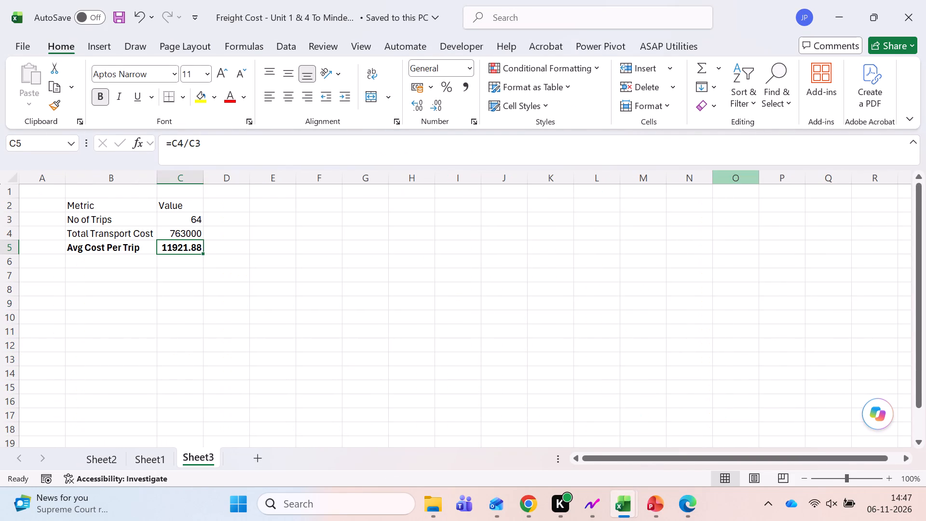
left_click(925, 0)
Open the RM Transferred from Mindewadi Apr - Aug'26 workbook from the KALA folder and examine Sheet2's customer pick-up freight cost table.
key("alt+Tab")
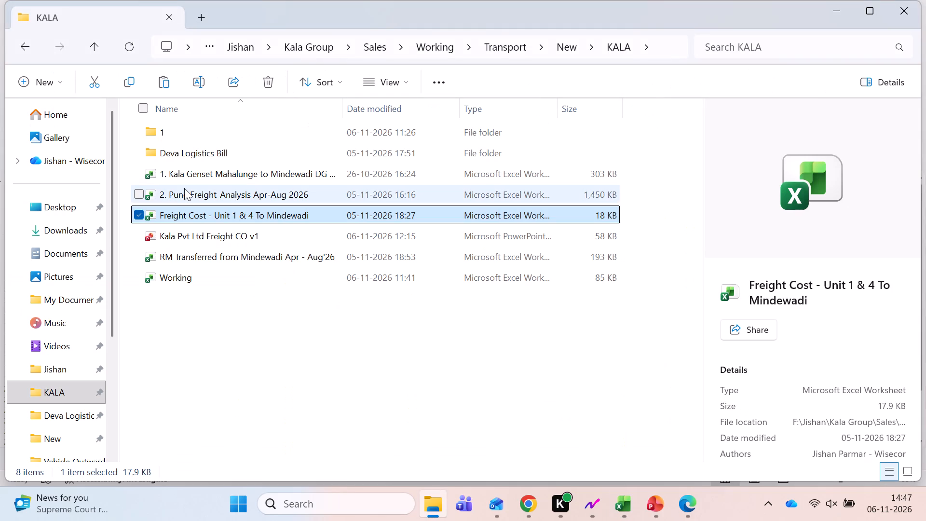
double_click(223, 256)
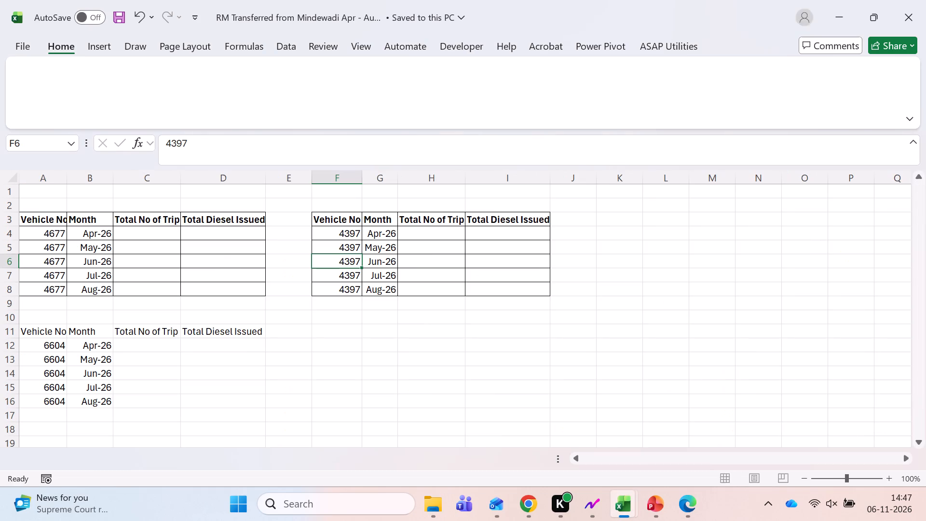
left_click(147, 454)
left_click_drag(94, 452, 87, 452)
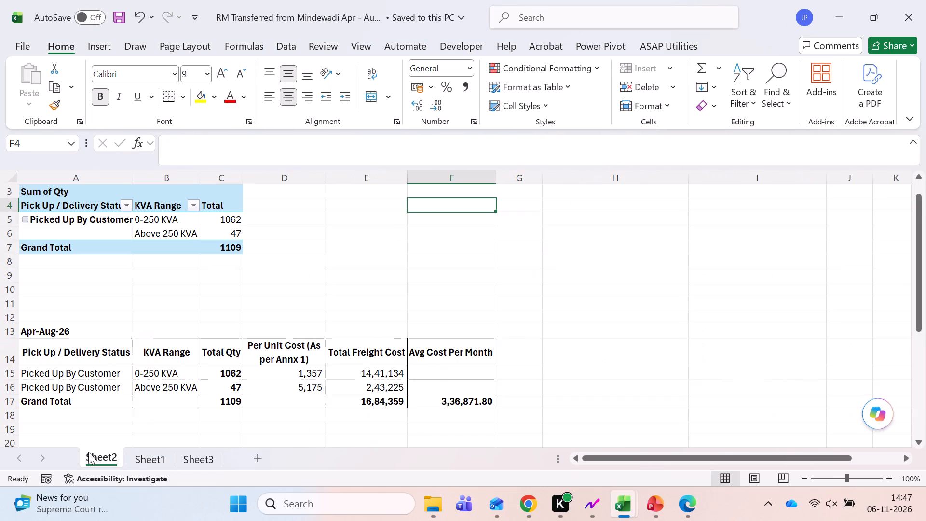
scroll(170, 412, "down", 1)
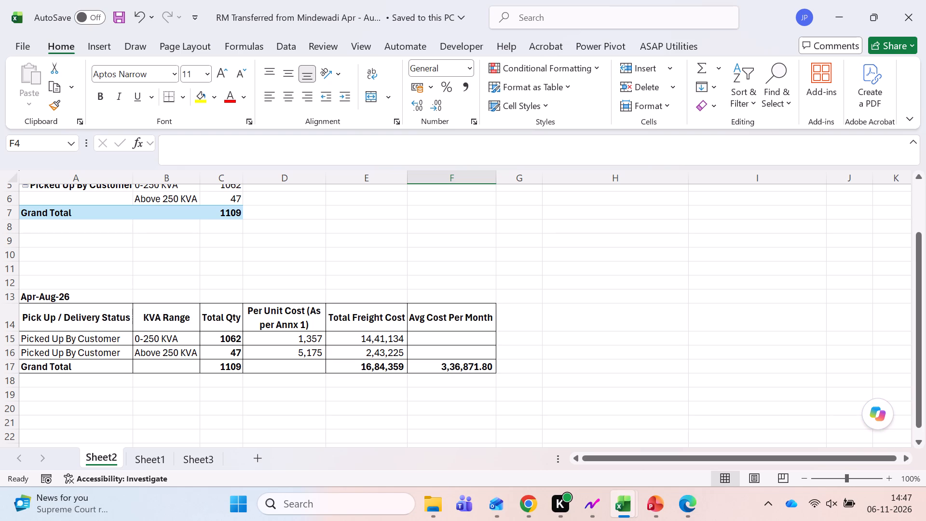
Copy the Apr-Aug-26 customer pick-up freight cost table, cells A14:F17, from Sheet2.
left_click_drag(82, 315, 83, 320)
key("shift+Right")
key("shift+Right")
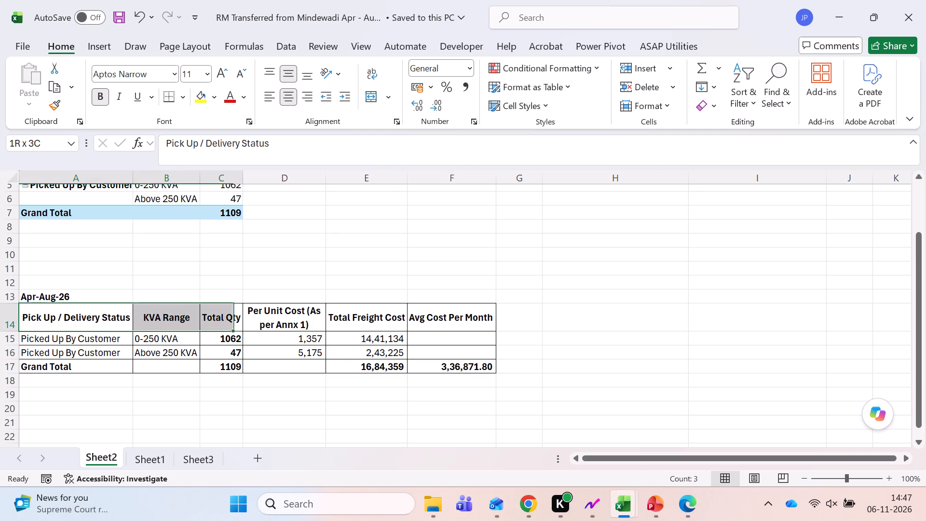
key("shift+Right")
key("shift+Right")
key("shift+Right")
key("shift+Down")
key("shift+Down")
key("shift+Down")
key("ctrl+c")
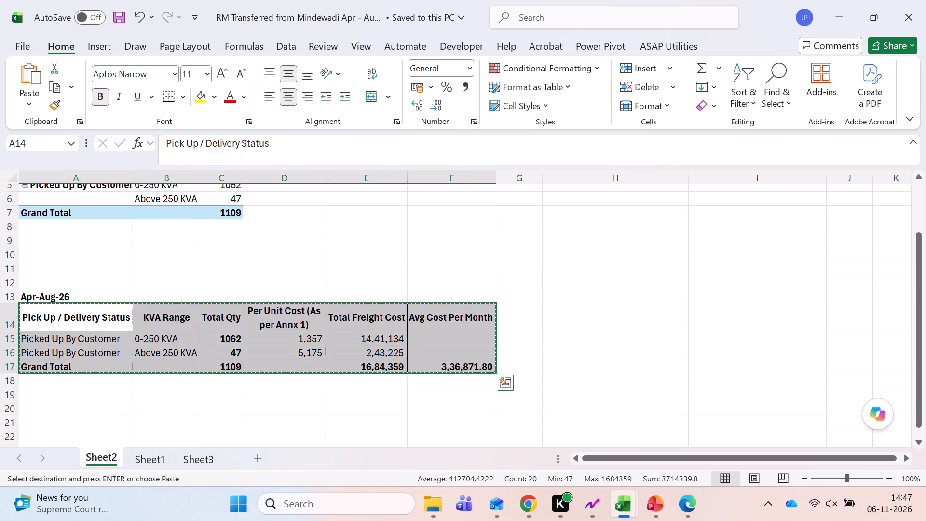
Paste the copied freight cost table into a new worksheet starting at cell A3 and auto-fit its column widths.
left_click(263, 460)
key("Down")
key("Down")
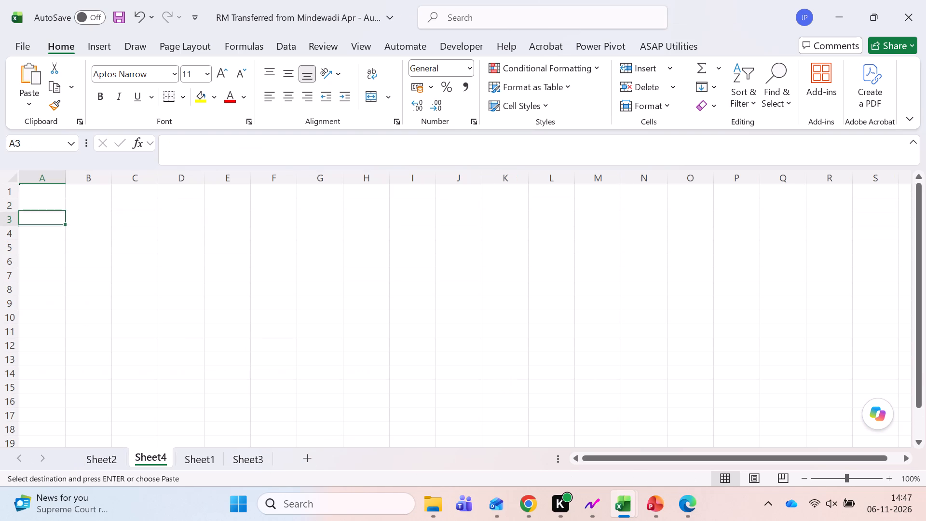
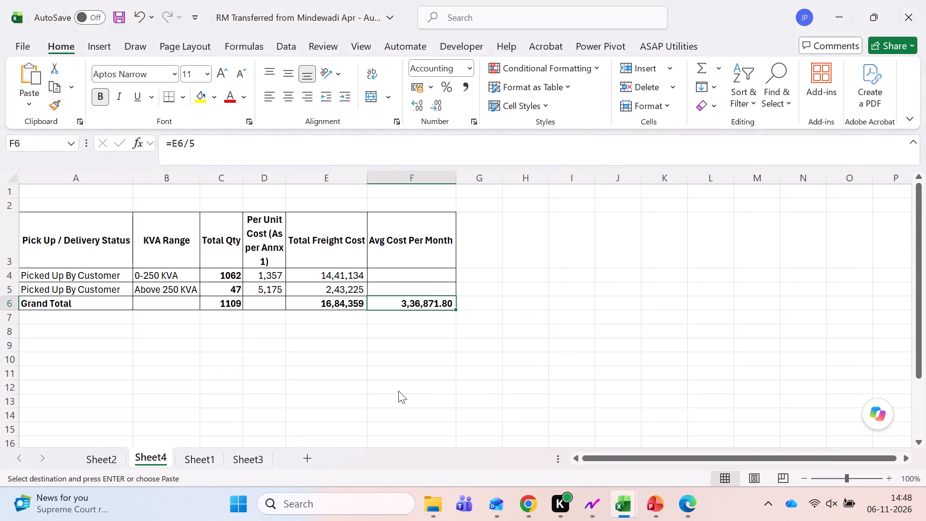
Switch to the Kala Pvt Ltd Freight presentation, check its Solution – Part B Inter Transfer Freight slide, and return to the RM Transferred from Mindewadi workbook.
key("alt+Tab")
key("alt+Tab")
key("alt+Tab")
key("alt+Tab")
key("alt+Tab")
key("alt+Tab")
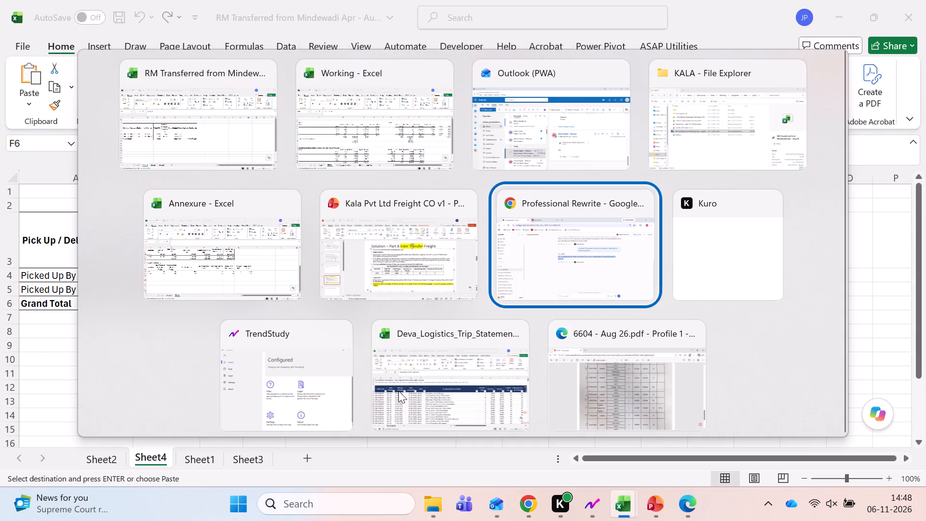
key("alt+Tab")
key("alt+Tab")
key("alt+Tab")
key("alt+Tab")
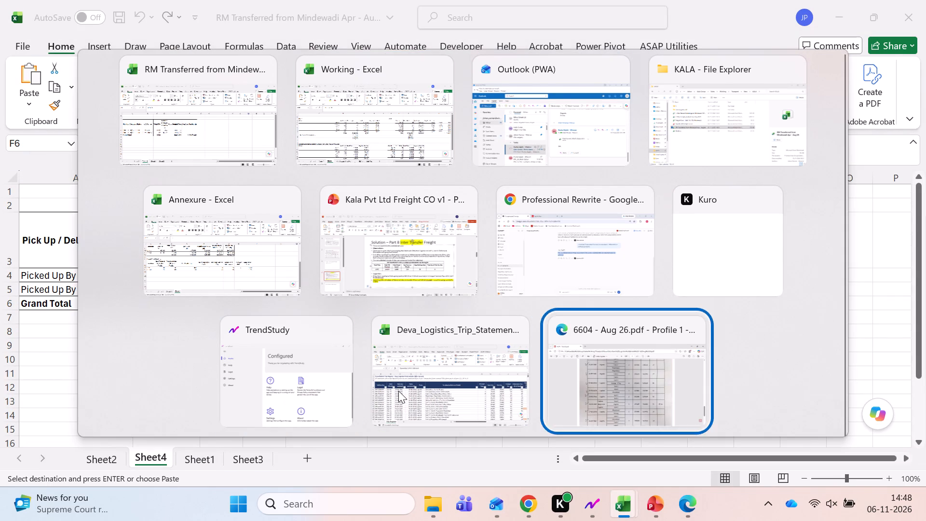
key("alt+Tab")
key("alt+Tab")
key("alt+Tab")
key("alt+Tab")
key("alt+Tab")
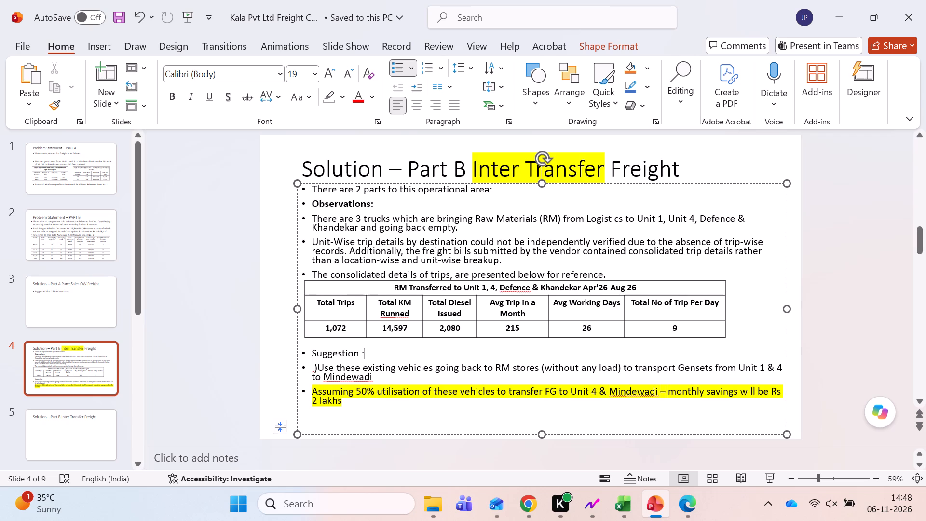
key("alt+Tab")
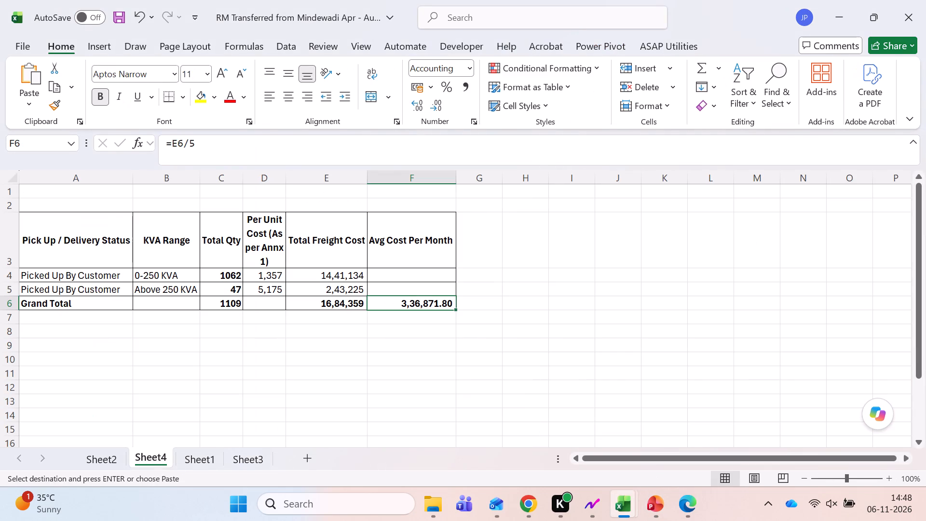
Check the Part B Inter Transfer slide against the RM Transferred from Mindewadi workbook, looking through the workbook's sheets.
key("alt+Tab")
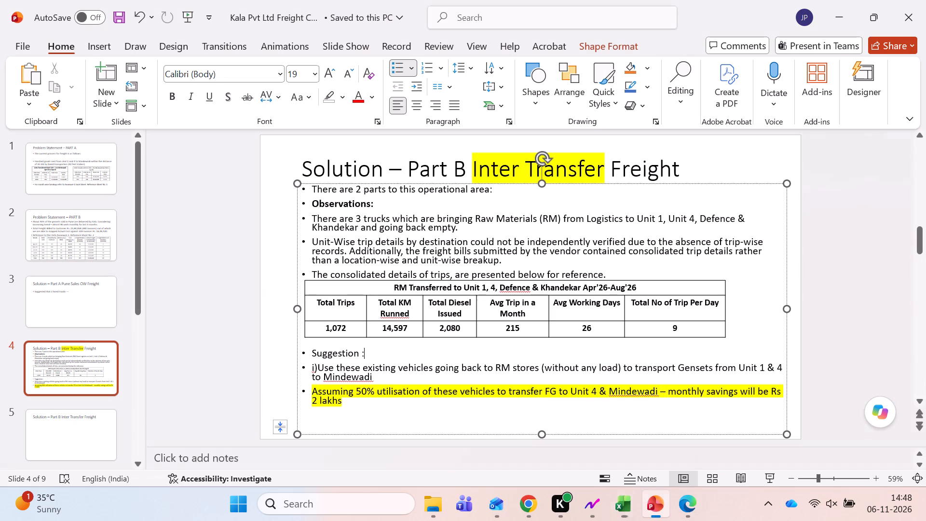
key("alt+Tab")
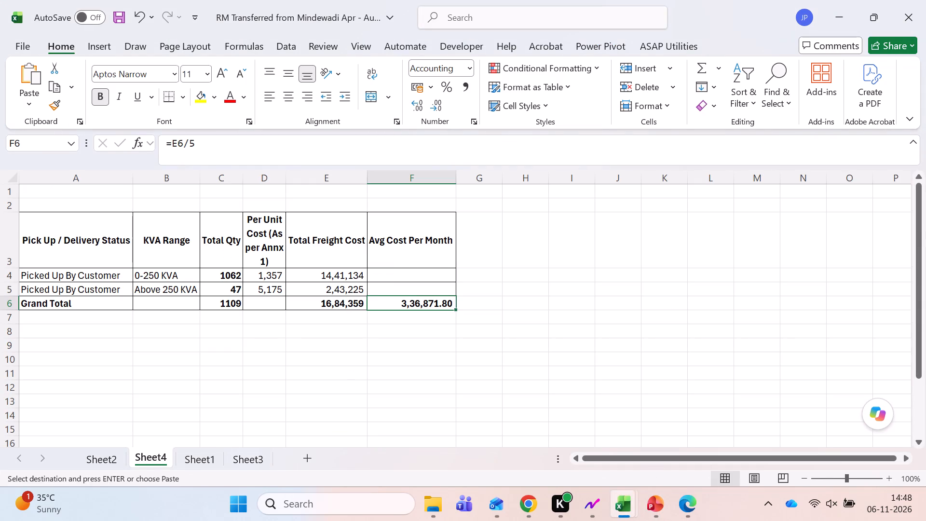
key("alt+Tab")
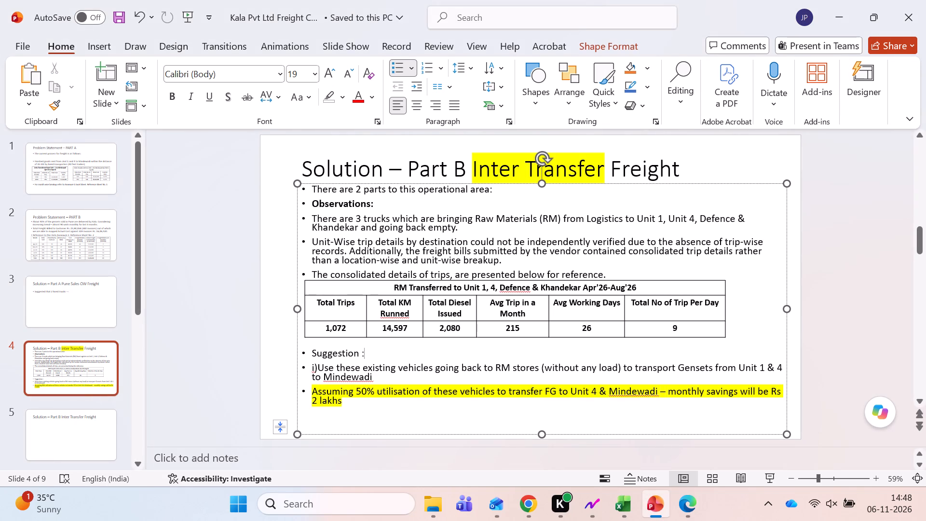
left_click(353, 406)
key("alt+Tab")
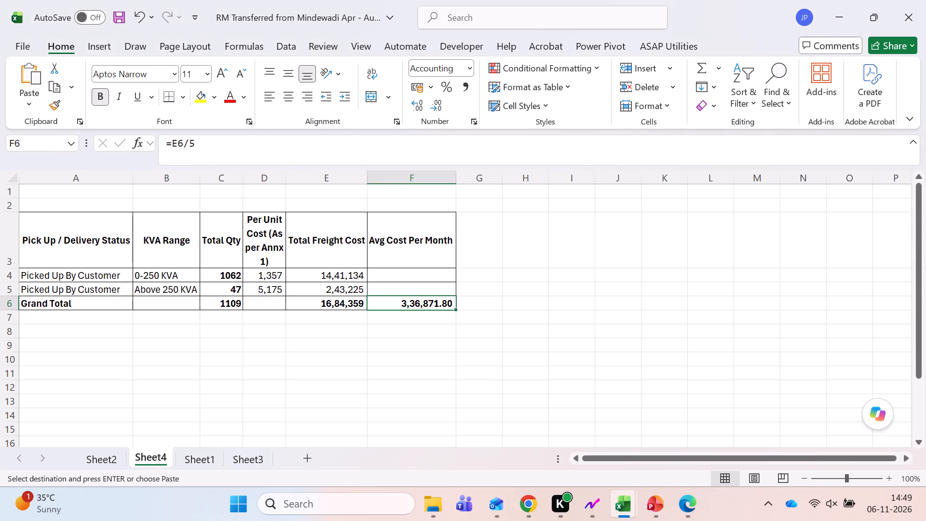
key("ctrl+Page_Up")
key("ctrl+Page_Down")
key("ctrl+Page_Down")
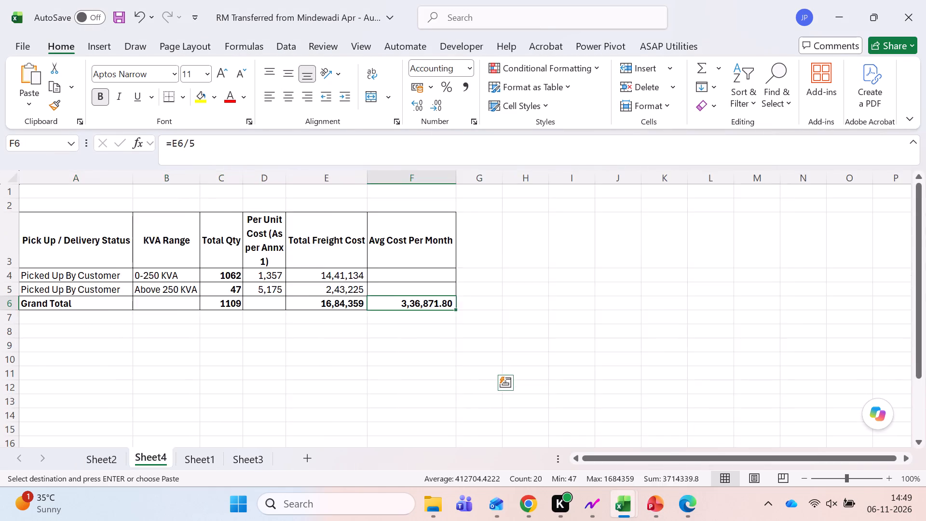
key("ctrl+Page_Down")
key("ctrl+Page_Up")
key("ctrl+Page_Up")
key("ctrl+Page_Up")
key("ctrl+Page_Up")
key("ctrl+Page_Down")
key("ctrl+Page_Down")
key("ctrl+Page_Down")
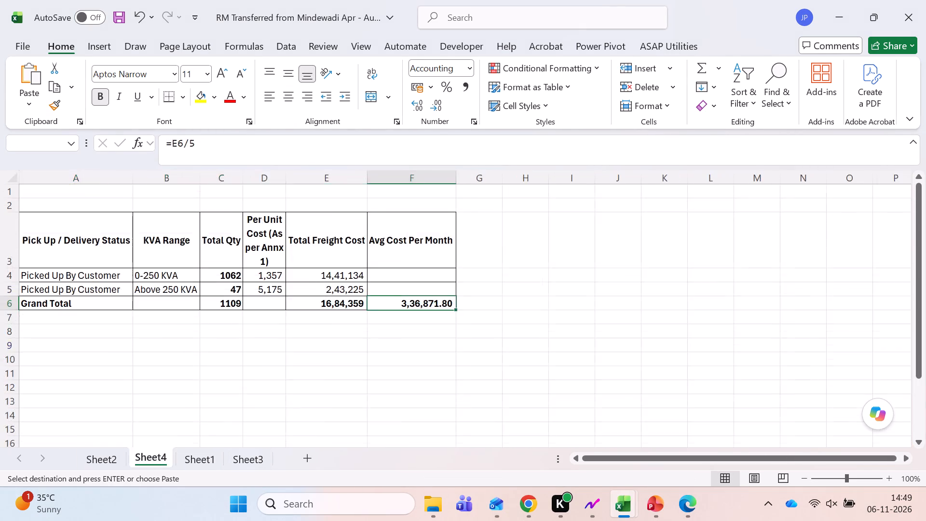
Auto-fit the width of the Vehicle No column on Sheet3 of the RM Transferred from Mindewadi workbook.
key("ctrl+Page_Down")
key("ctrl+Left")
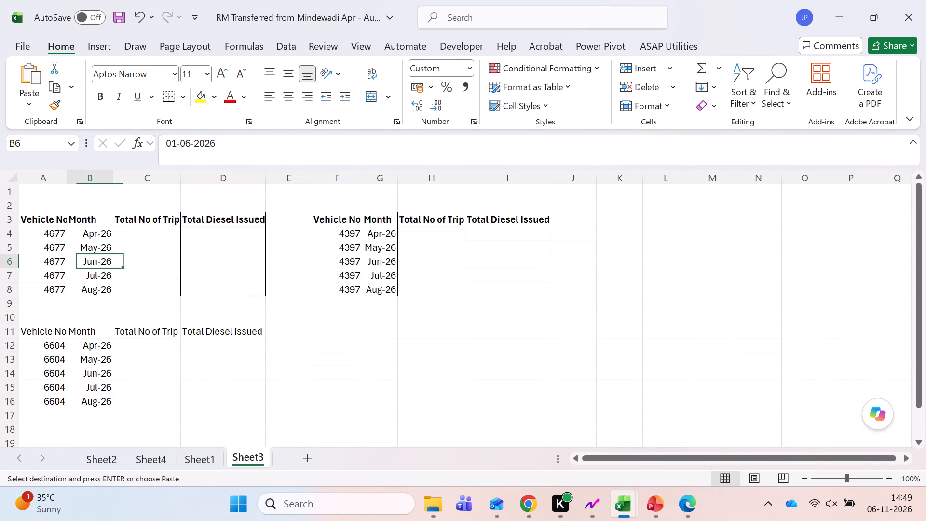
key("ctrl+Left")
key("ctrl+Left")
key("ctrl+Left")
key("ctrl+Left")
key("ctrl+Left")
key("Up")
key("Up")
key("Up")
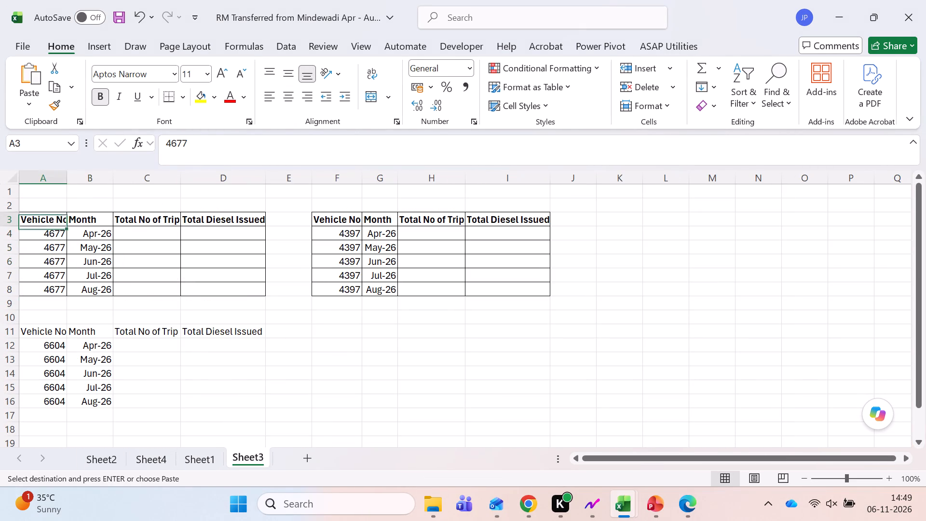
double_click(64, 181)
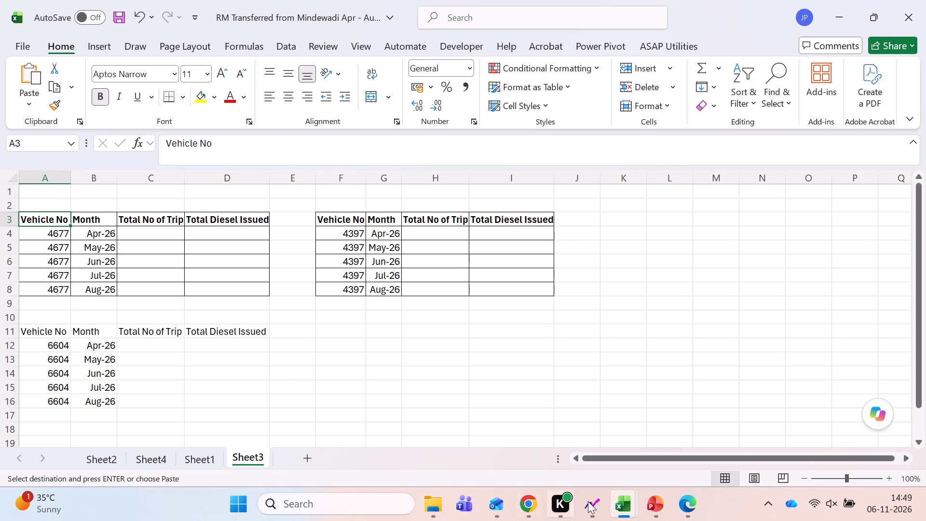
On the Working workbook's RM Inter Unit Trs sheet, add the heading Per Truck Per Trip beside Per Day Trip in the summary table.
left_click(618, 495)
left_click(400, 398)
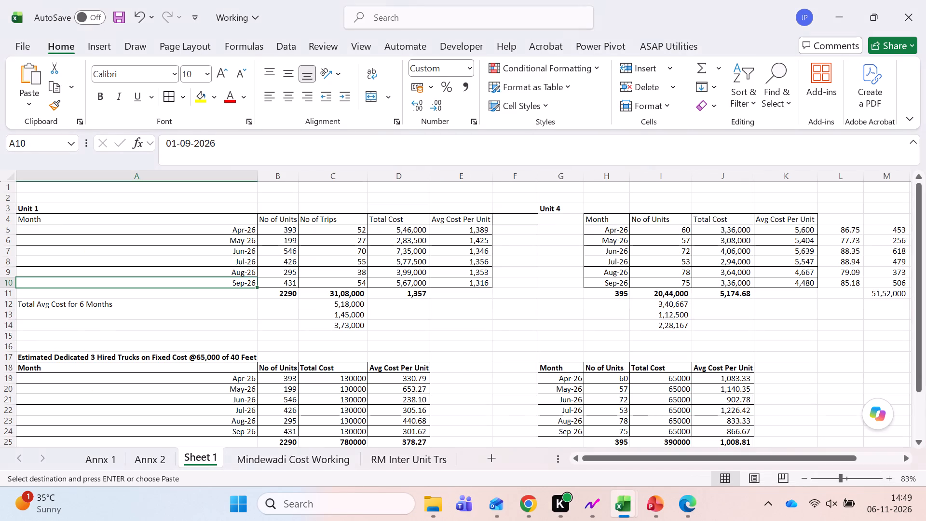
left_click(396, 462)
scroll(75, 277, "up", 1)
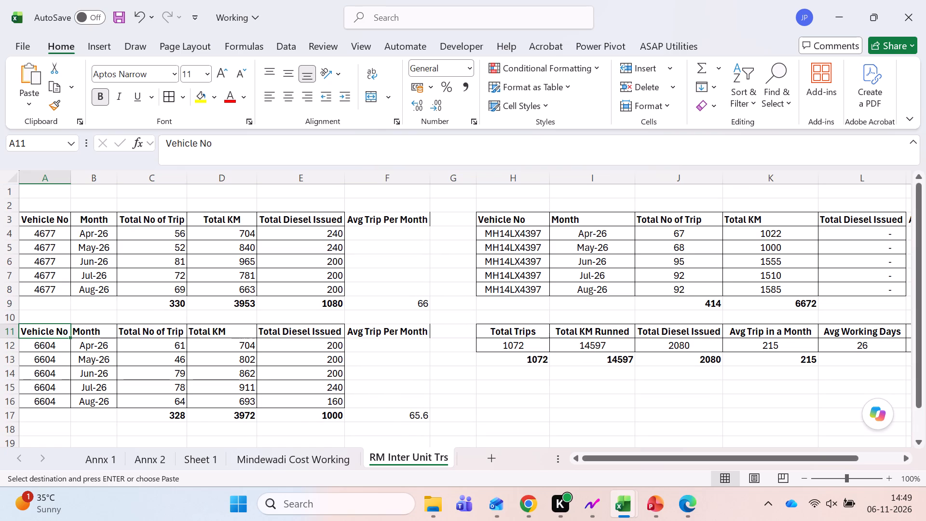
left_click(757, 343)
key("Right")
key("Right")
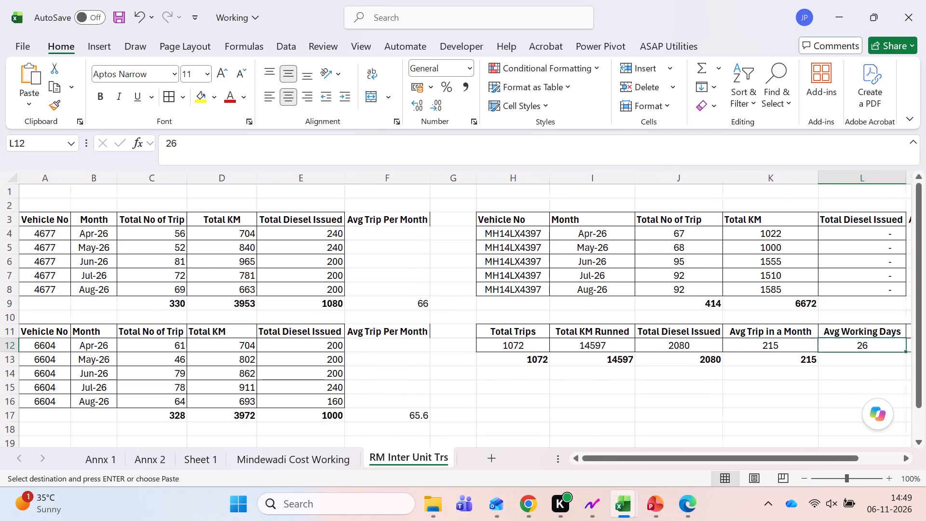
key("Right")
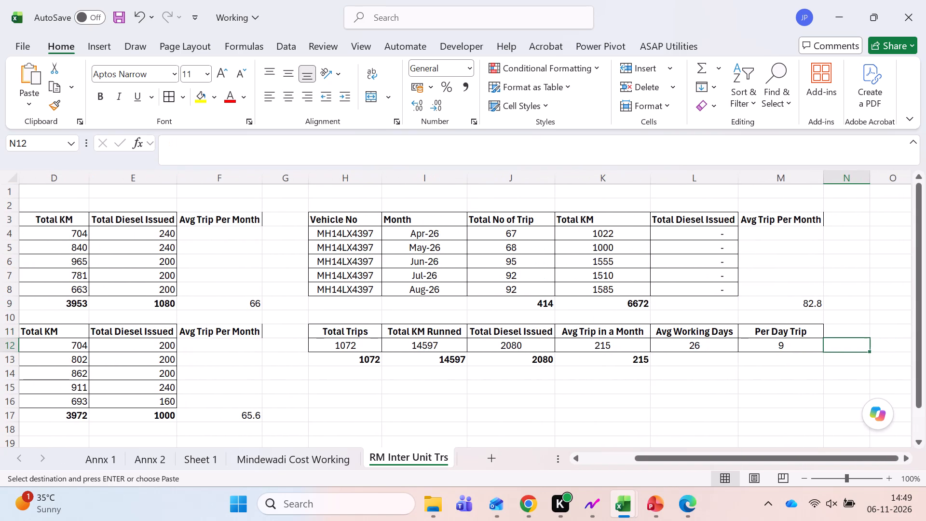
key("Up")
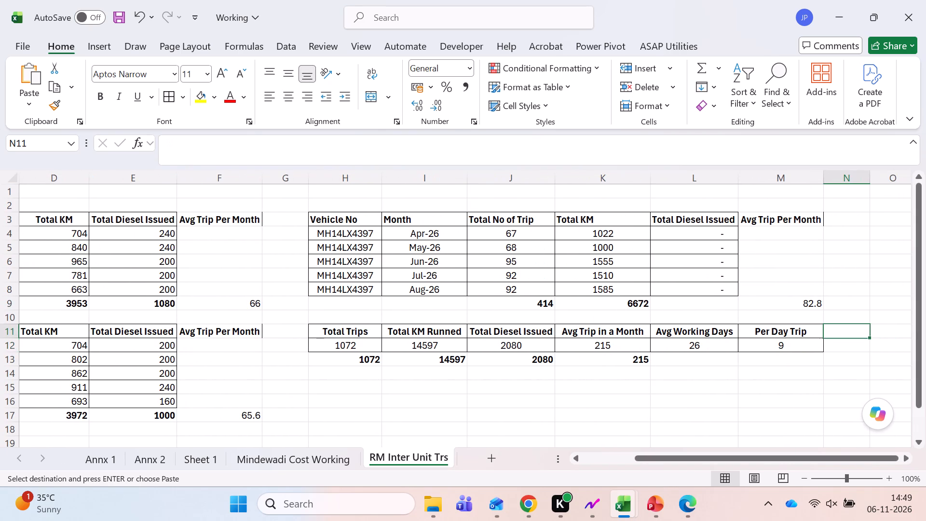
key("Left")
key("Left")
key("Left")
key("Right")
key("Right")
key("Right")
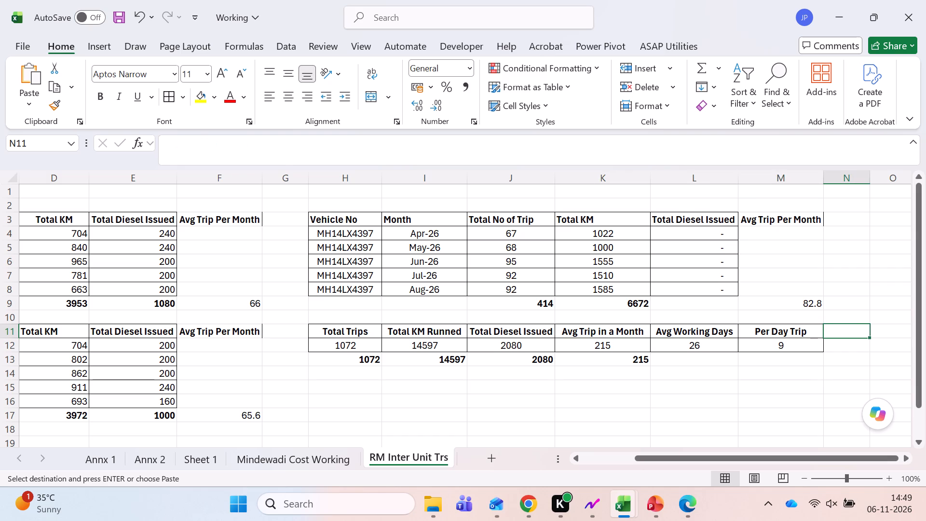
type("Per Truck Per Trip")
key("Return")
Calculate Per Truck Per Trip in N12 as the Per Day Trip value divided by 3.
key("equal")
key("Left")
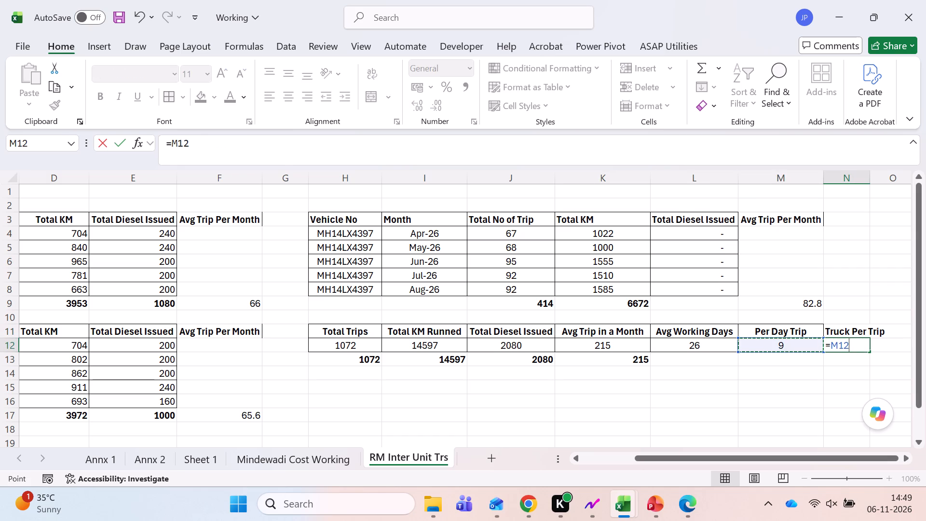
type("/3")
key("Tab")
Apply all borders to the summary table from Total Trips through Per Truck Per Trip, covering its heading and value rows.
key("Left")
key("Up")
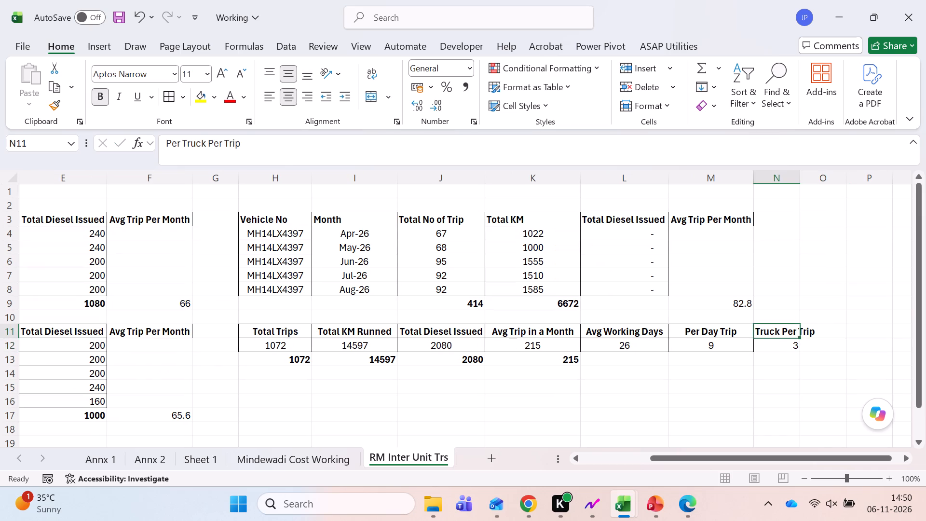
key("shift+Down")
key("shift+Left")
key("shift+Left")
key("shift+Left")
key("shift+Left")
key("shift+Left")
key("shift+Left")
key("alt+h")
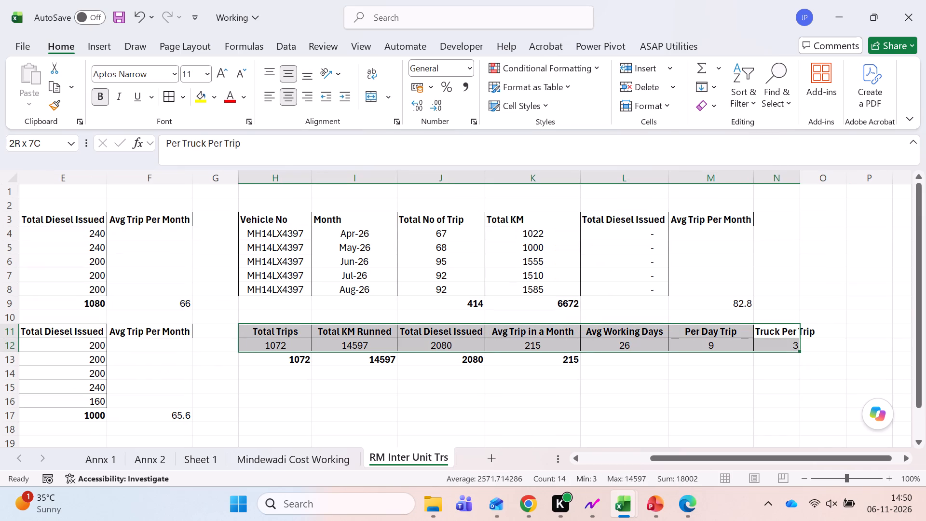
type("ba")
key("Right")
key("Left")
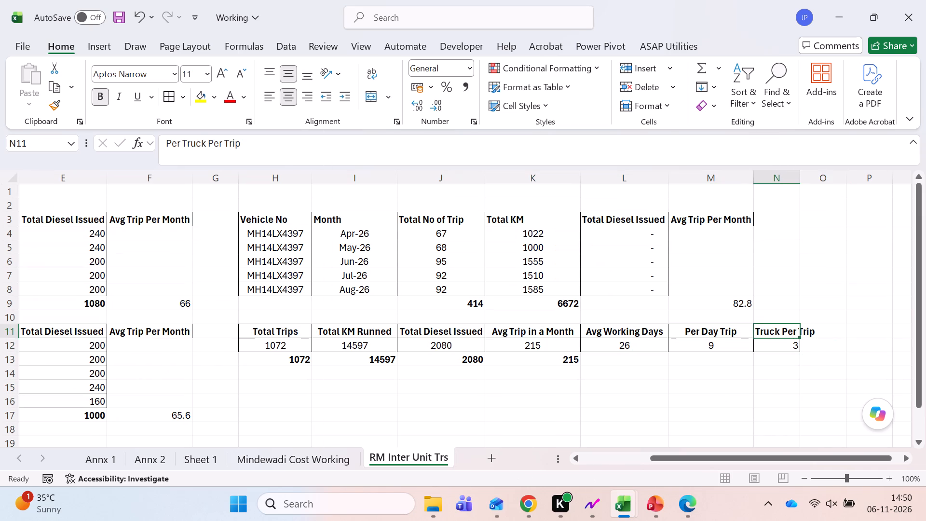
Auto-fit the Per Truck Per Trip column to its heading and save the Working workbook.
key("alt+h")
type("oi")
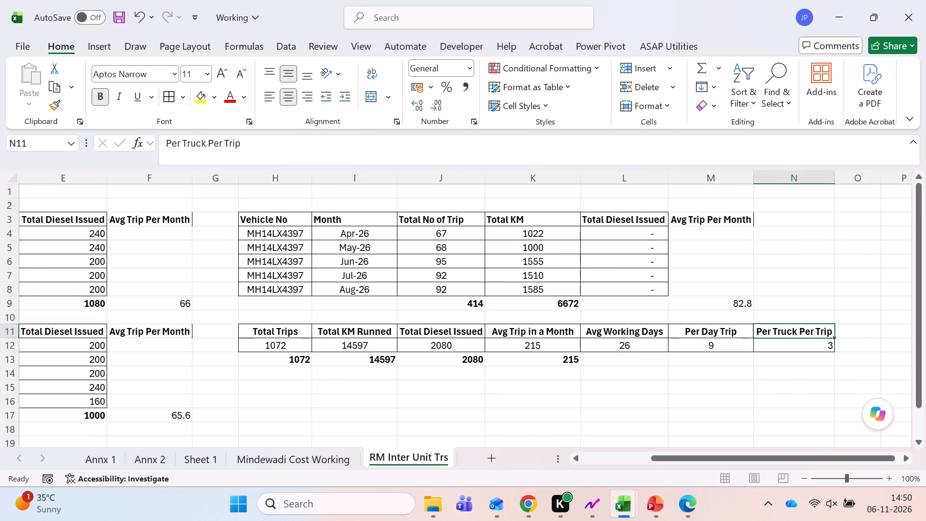
key("Right")
key("Left")
key("Left")
key("ctrl+Left")
key("ctrl+Left")
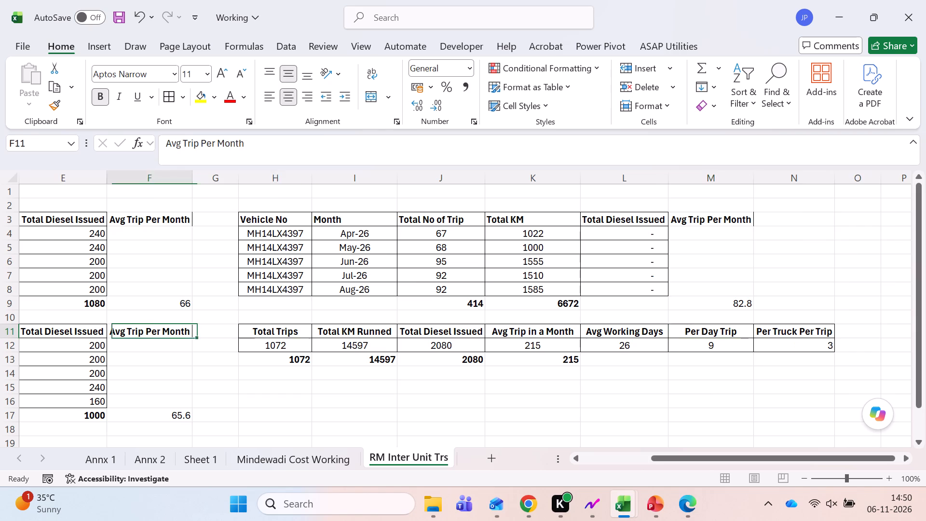
key("ctrl+Left")
key("ctrl+Left")
key("ctrl+Left")
key("ctrl+s")
Switch to the freight presentation in PowerPoint and append "from Logistics" to the Solution – Part B Inter Transfer Freight title.
key("alt+Tab")
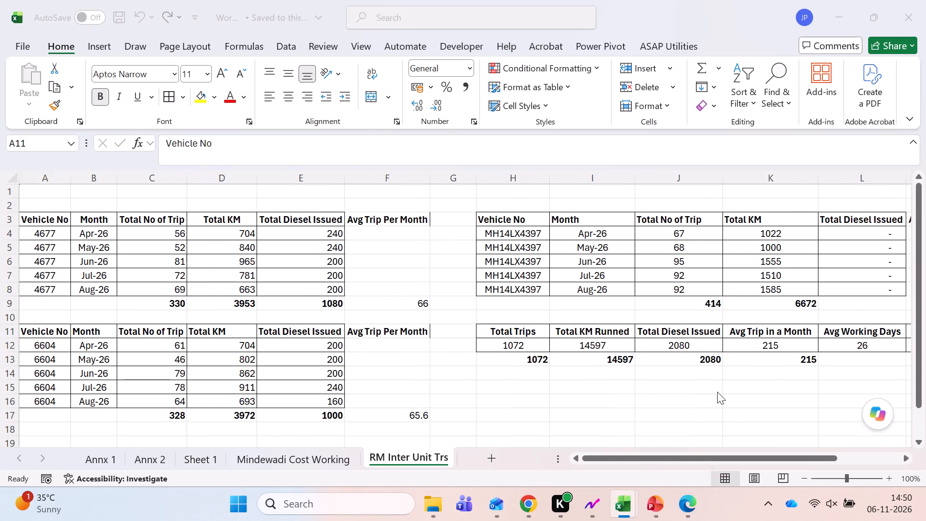
key("alt+Tab")
key("alt+Tab")
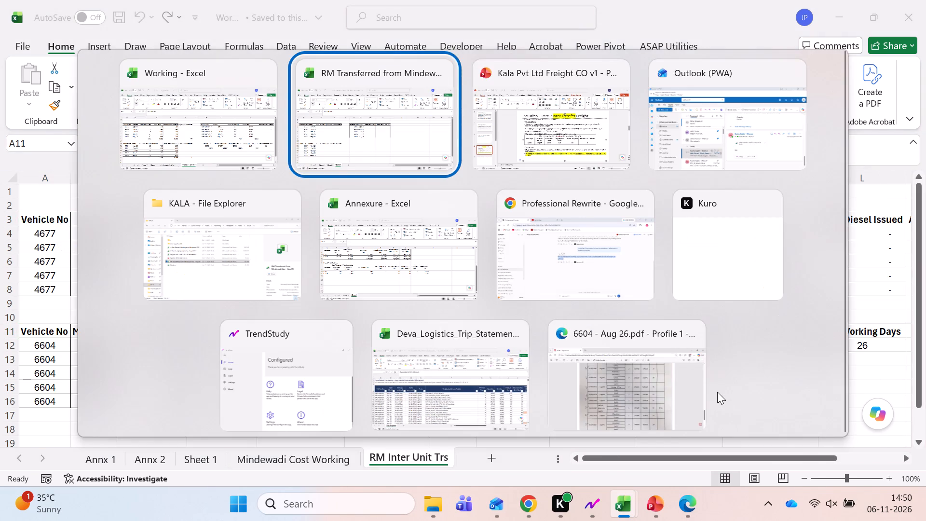
key("alt+Tab")
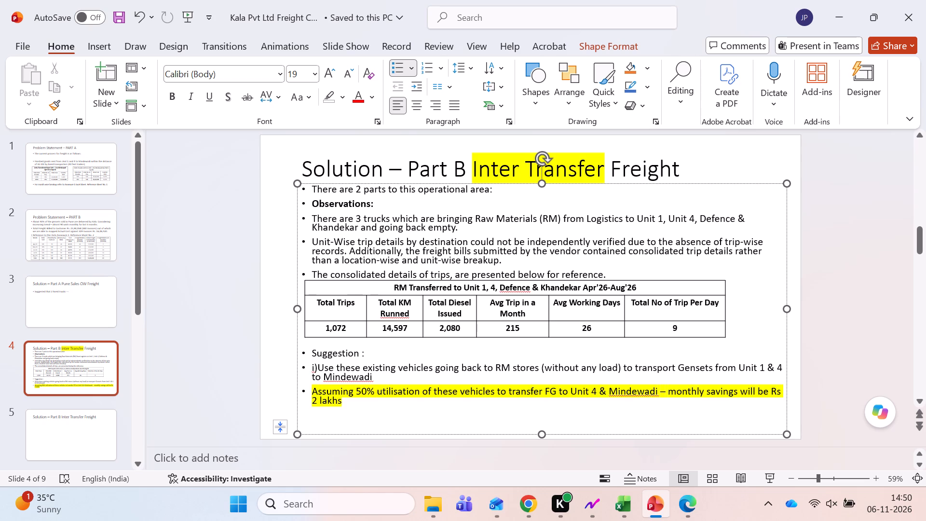
left_click(606, 171)
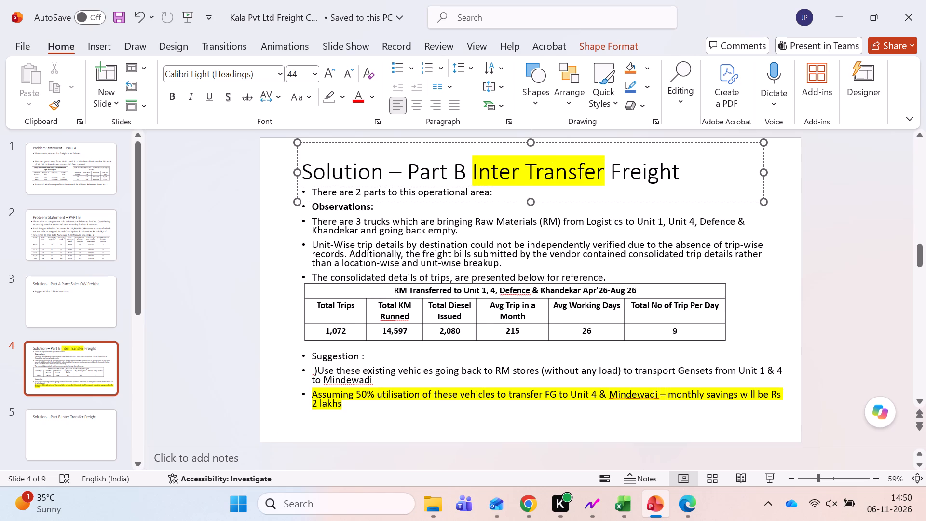
key("ctrl+Right")
key("ctrl+Right")
key("ctrl+Right")
key("space")
type("from Lo")
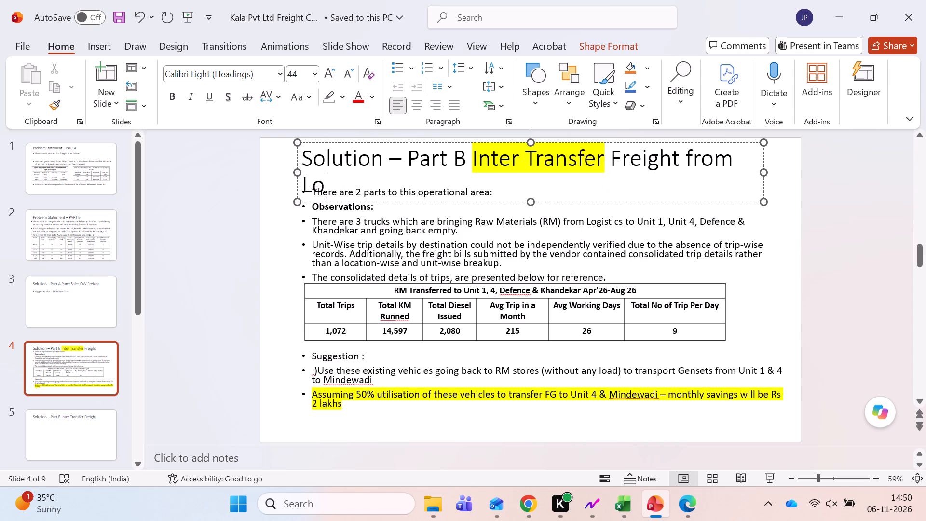
type("gistics")
Move the body text box down slightly so it clears the two-line slide title.
left_click(524, 286)
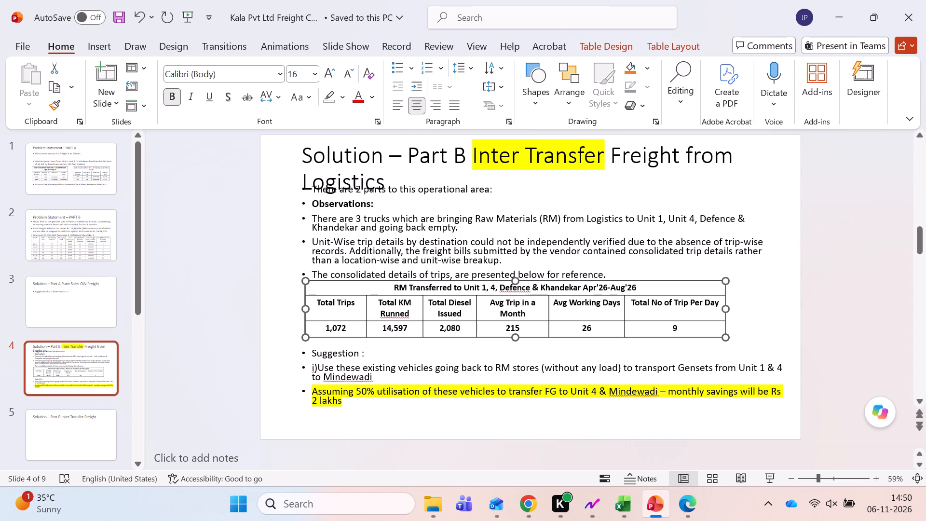
left_click(445, 186)
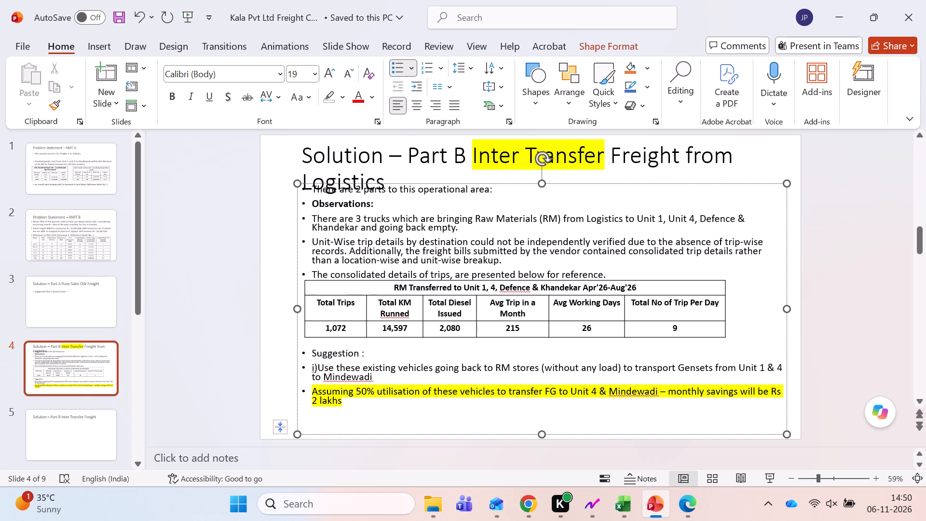
left_click_drag(470, 183, 467, 196)
left_click(495, 361)
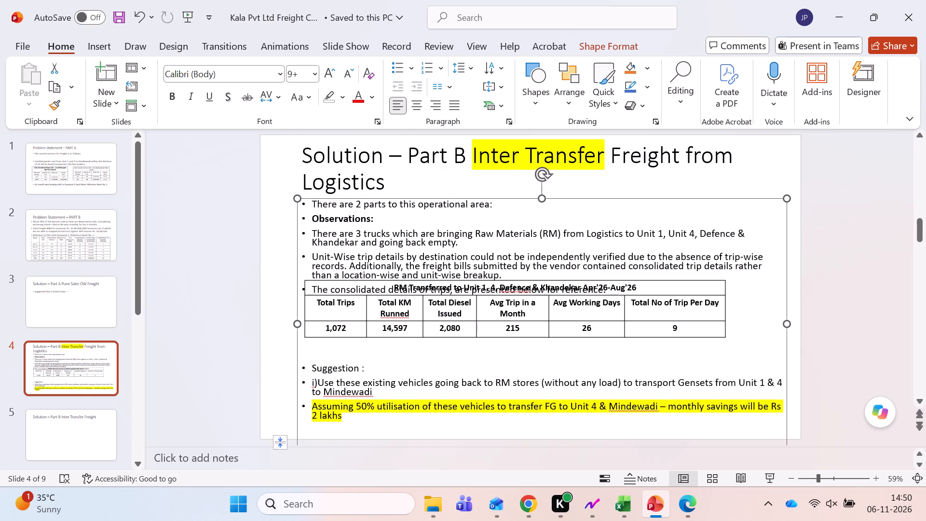
Move the RM transfer table down so it sits just below the consolidated trip details line.
left_click(642, 295)
left_click_drag(658, 282, 658, 300)
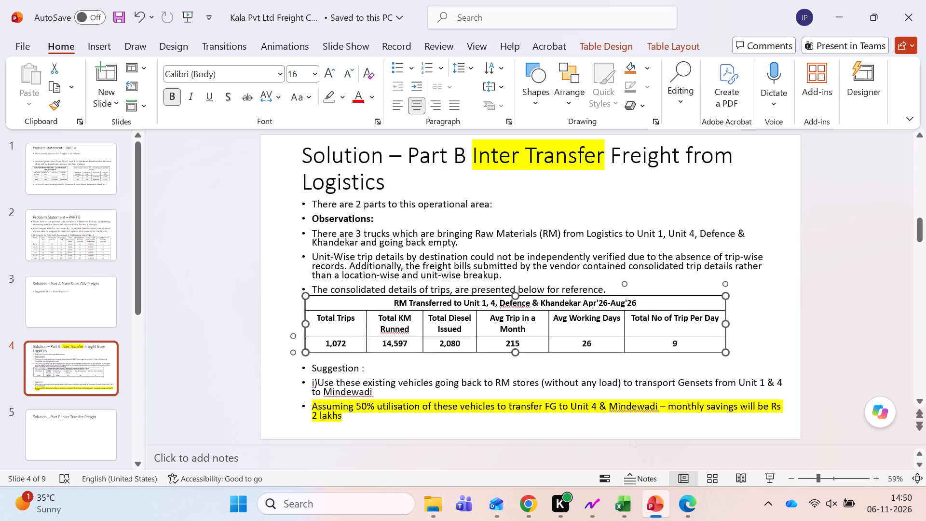
left_click(615, 358)
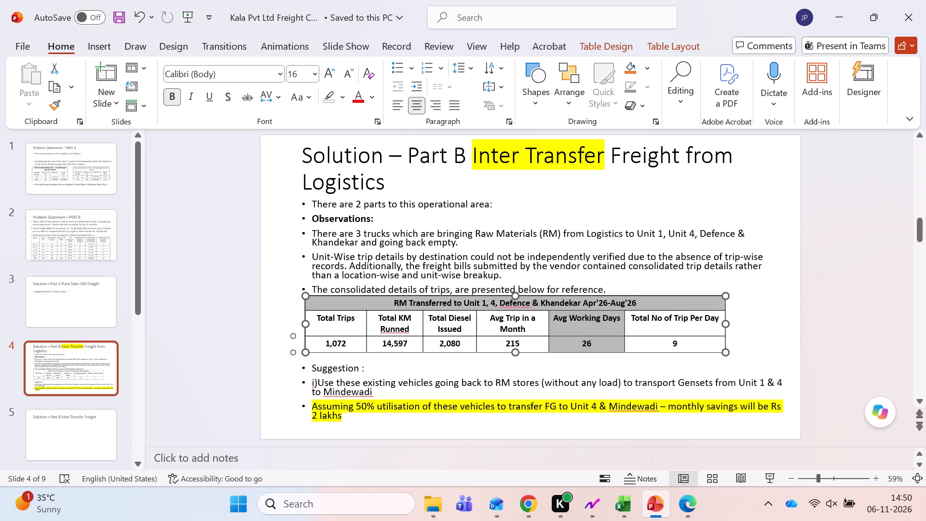
left_click(760, 335)
Remove the yellow highlight from "Inter Transfer" in the Solution – Part B Inter Transfer Freight from Logistics title.
left_click(606, 158)
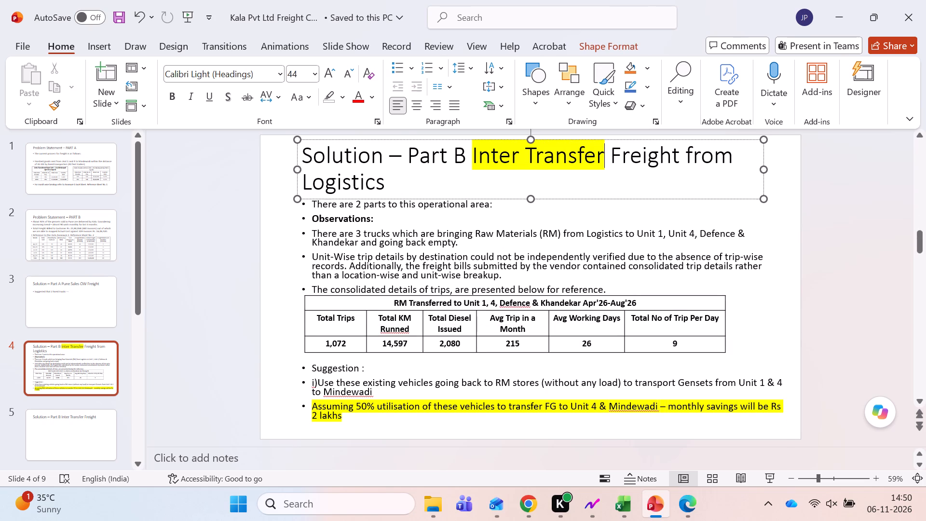
key("ctrl+shift+Left")
key("ctrl+shift+Left")
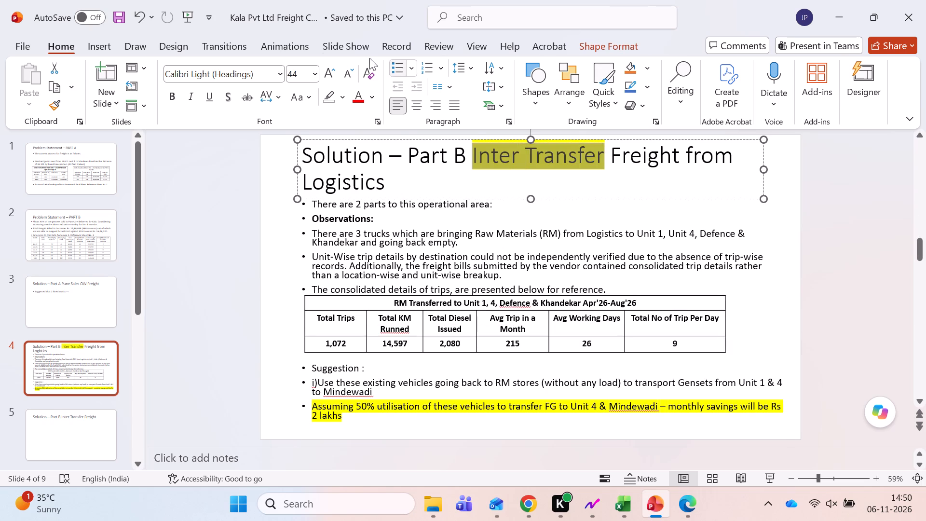
left_click(327, 97)
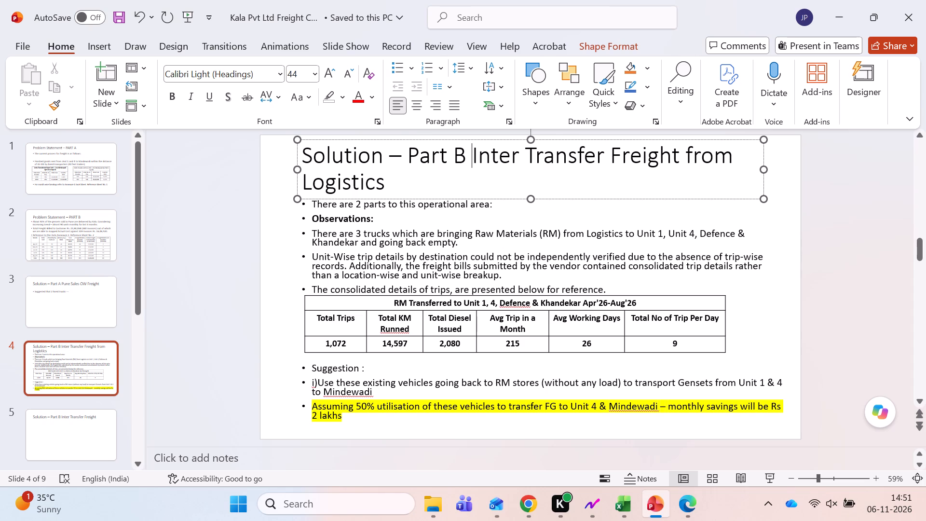
Check the freight cost and vehicle trip sheets in the RM Transferred from Mindewadi workbook, and return to the presentation.
key("alt+Tab")
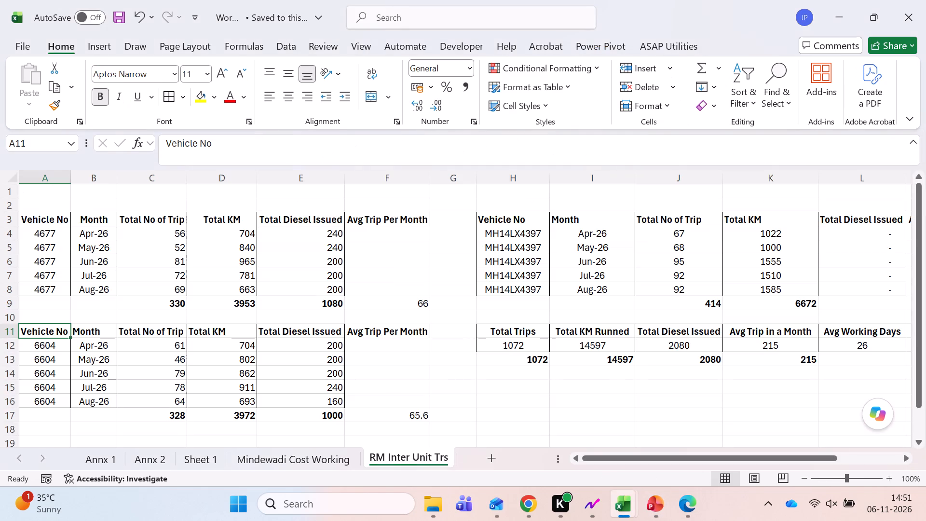
key("alt+Tab")
key("alt+Tab")
key("alt+Tab")
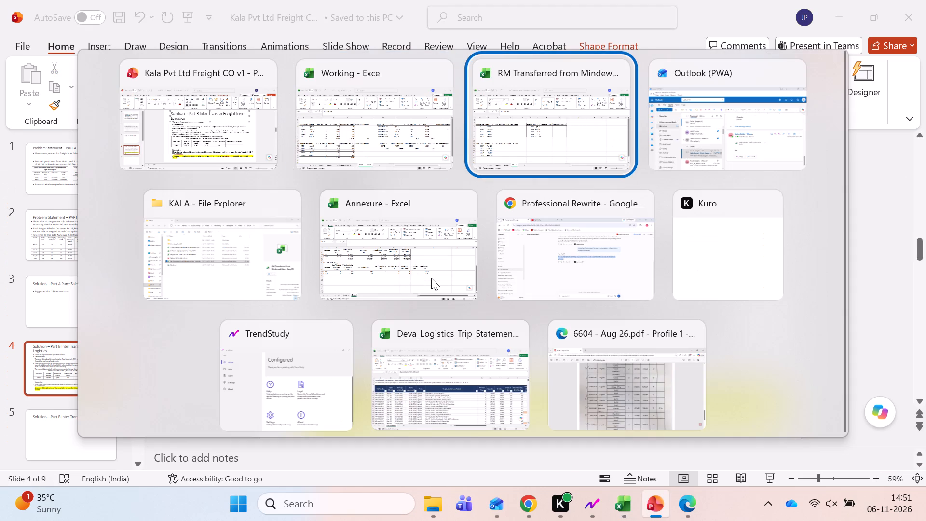
key("ctrl+Page_Up")
key("ctrl+Page_Up")
key("ctrl+Page_Up")
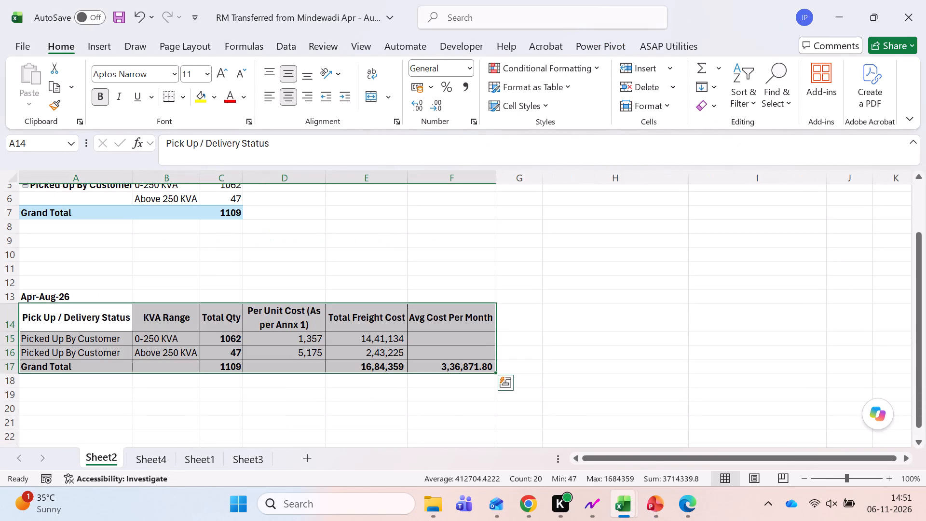
key("ctrl+Page_Down")
key("ctrl+Page_Down")
key("ctrl+Page_Down")
key("alt+Tab")
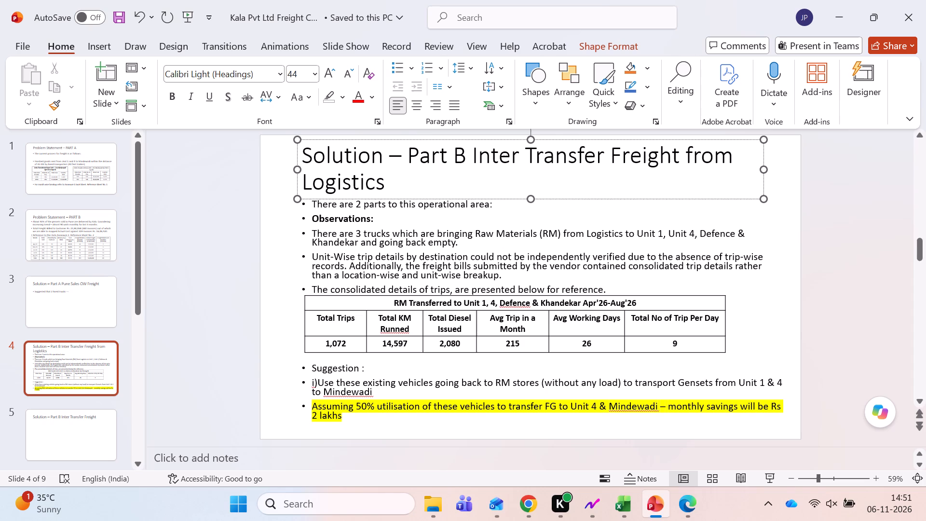
Number the highlighted 50% utilisation suggestion by adding a lowercase "ii) " before "Assuming".
left_click(314, 402)
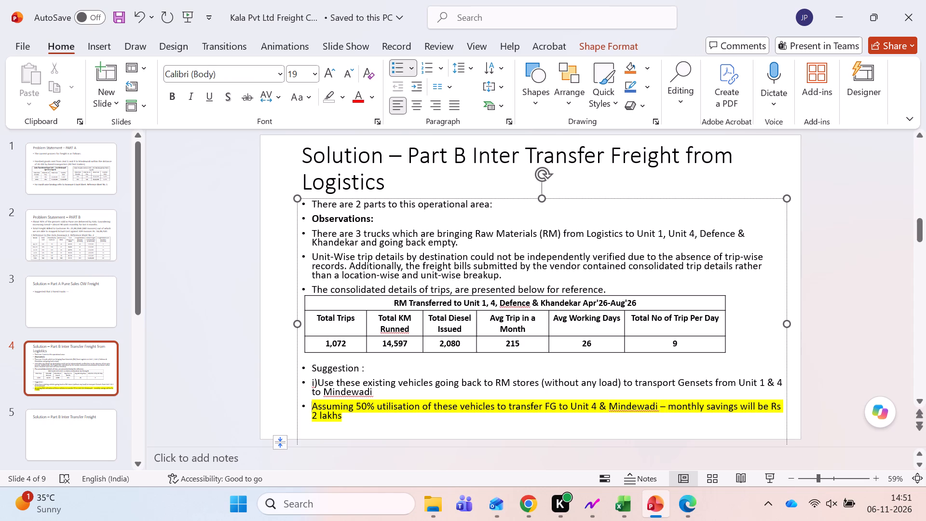
type("II")
key("BackSpace")
key("BackSpace")
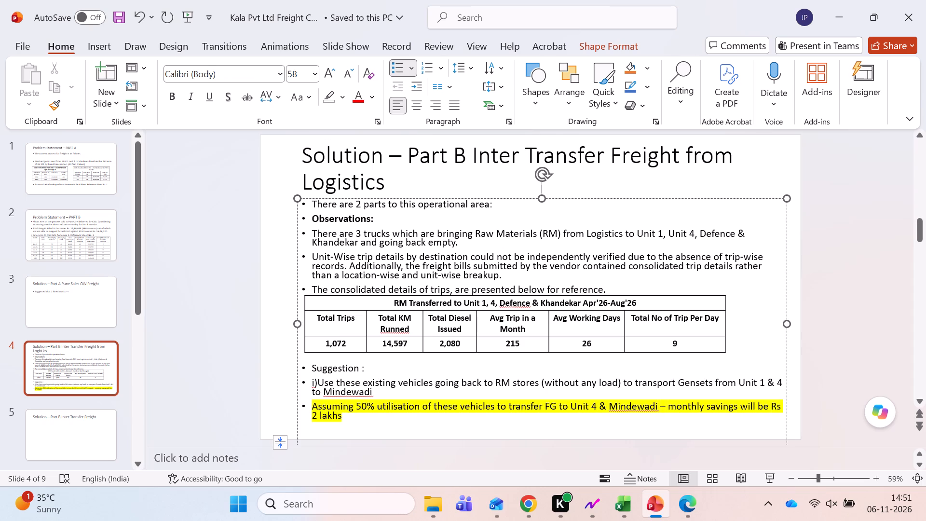
type("ii")
key("shift+parenright")
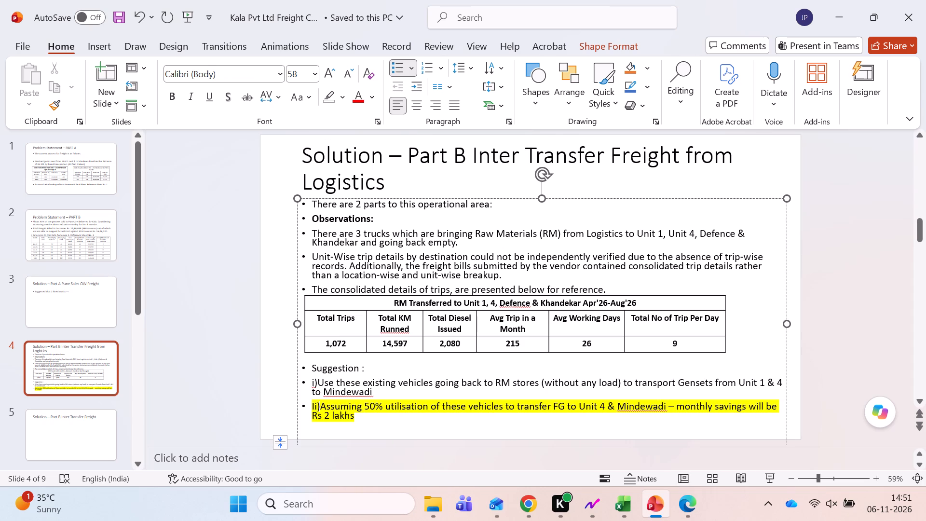
key("space")
key("BackSpace")
key("BackSpace")
key("BackSpace")
key("BackSpace")
type("ii")
type(")")
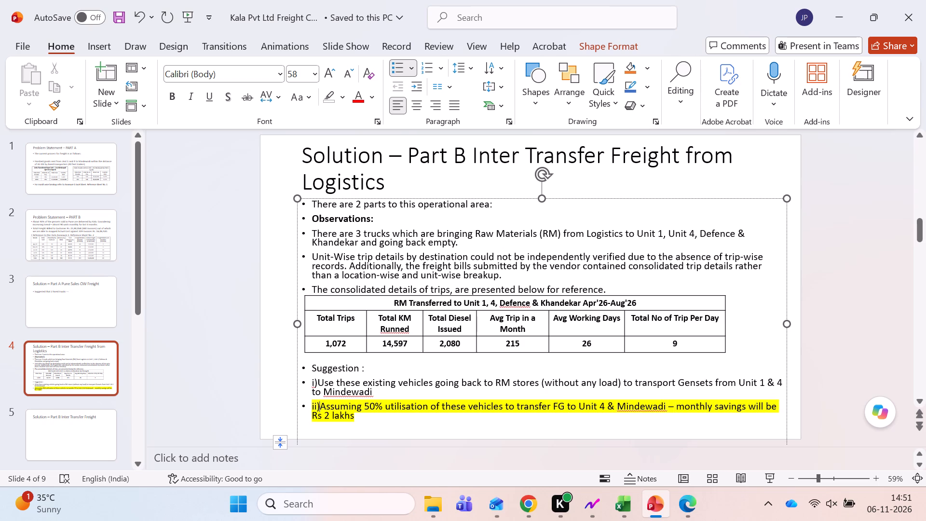
key("space")
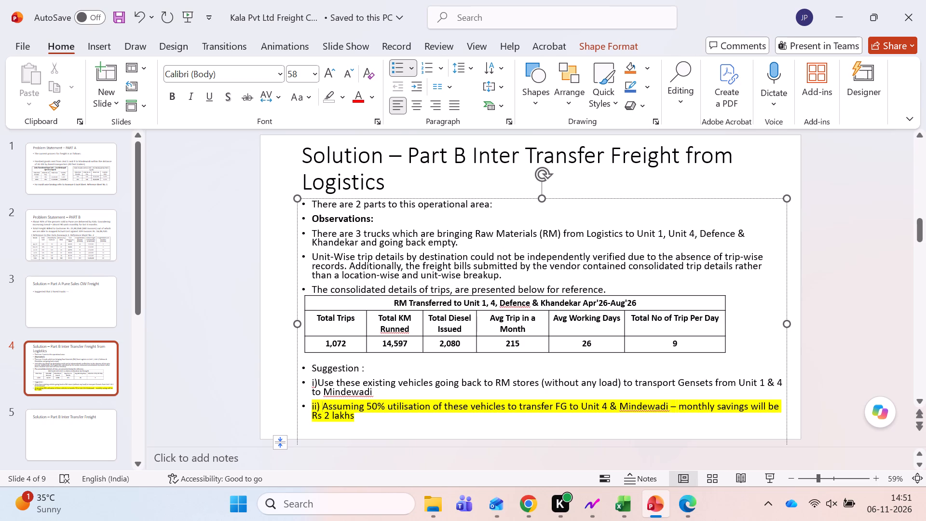
Switch to the Working workbook in Excel, save it, and review the cost tables on the Mindewadi Cost Working sheet.
key("alt+Tab")
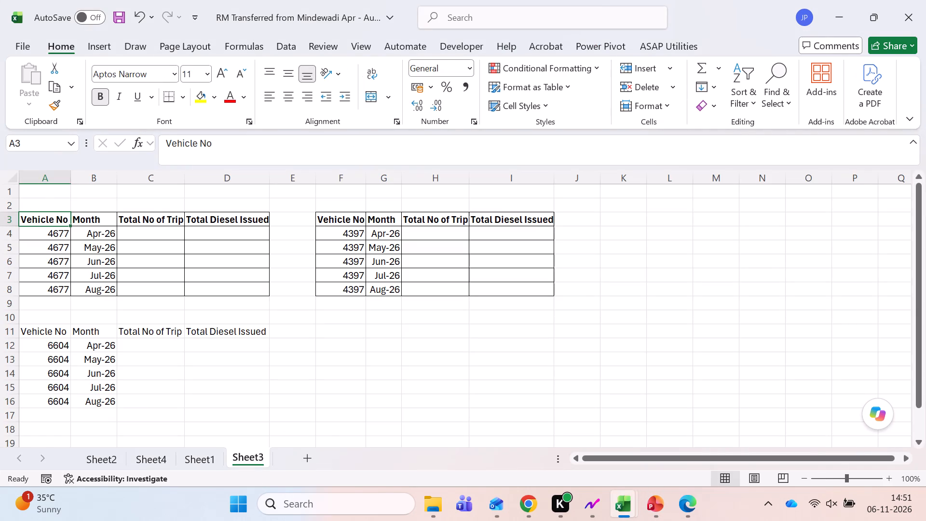
key("alt+Tab")
key("alt+Tab")
key("alt+Tab")
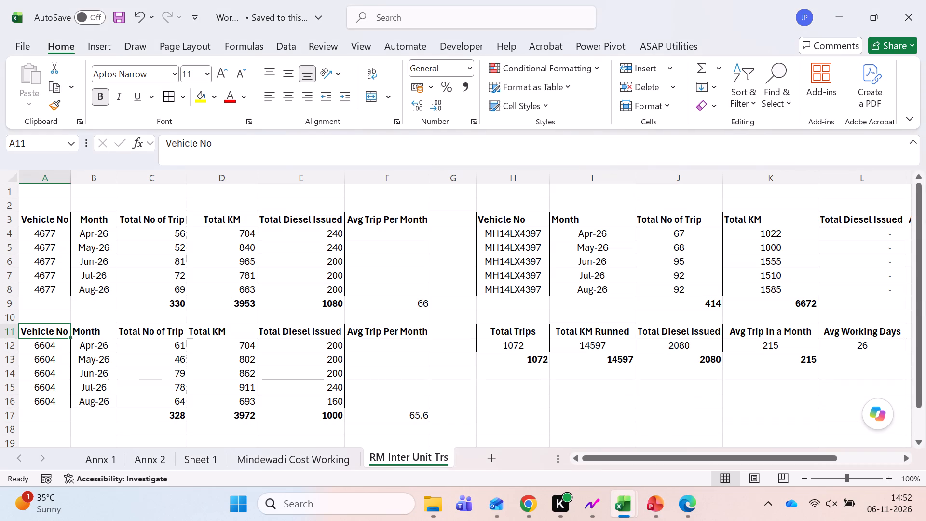
key("ctrl+s")
left_click(325, 471)
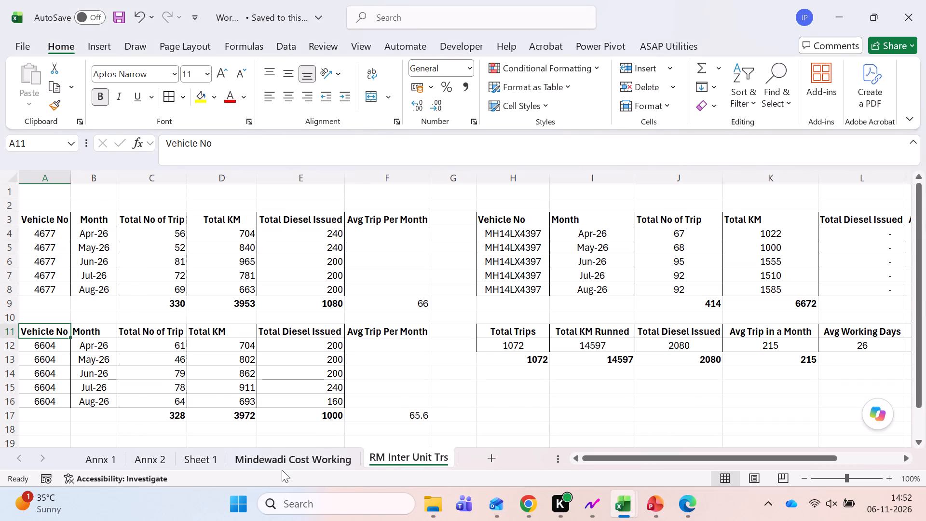
left_click(282, 470)
left_click(115, 385)
scroll(115, 385, "down", 1)
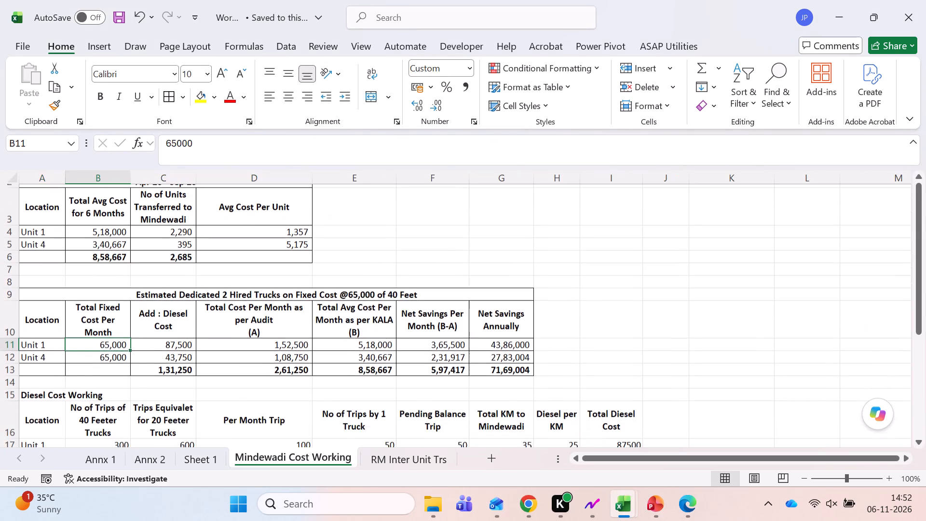
scroll(115, 385, "down", 2)
scroll(115, 385, "up", 1)
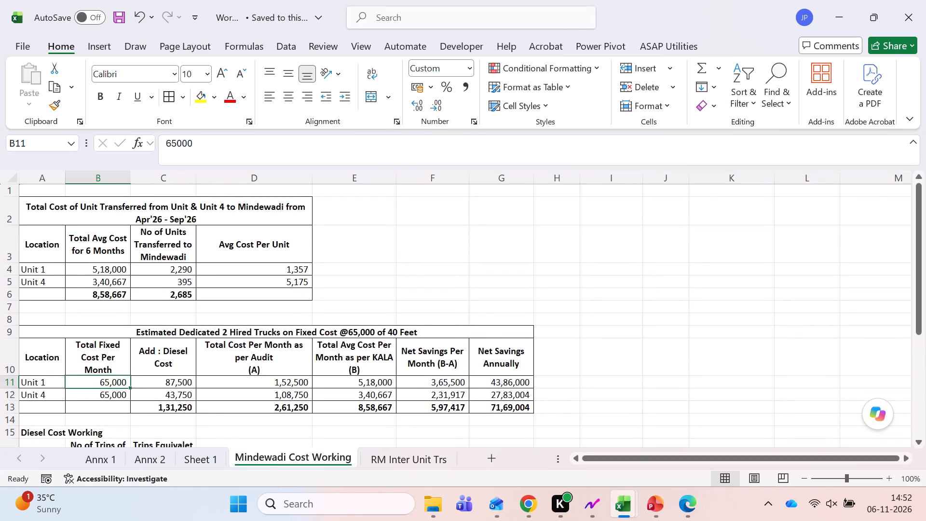
Correct the first table's title to read "Transferred from Unit 1 & Unit 4 to Mindewadi" and save the workbook.
left_click(189, 214)
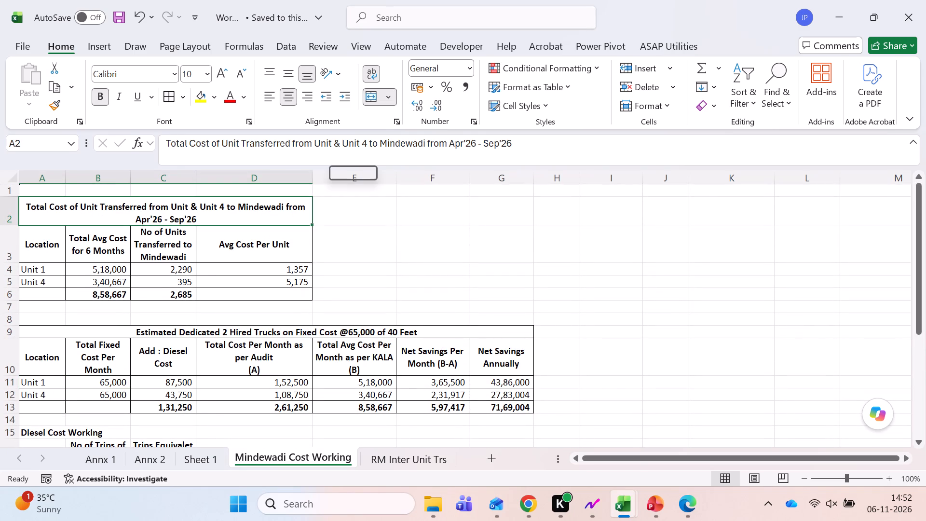
left_click(332, 147)
key("space")
type("1")
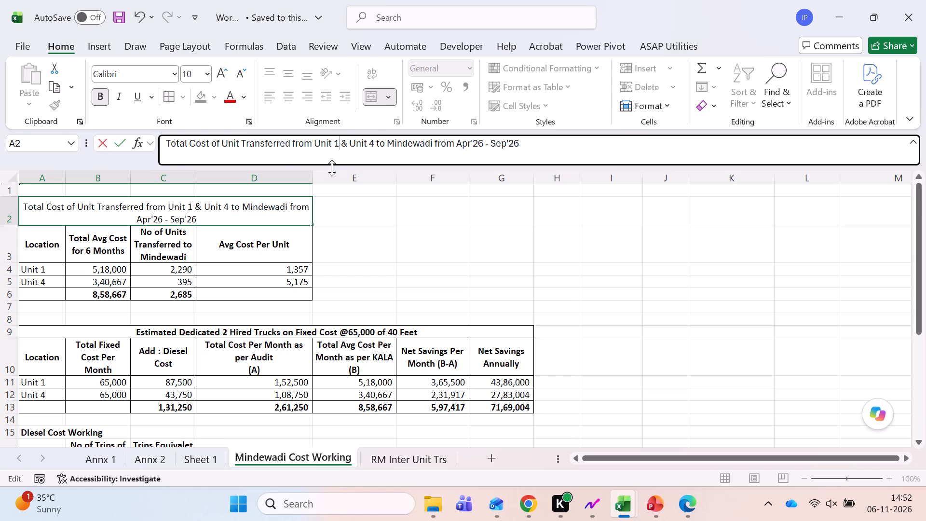
key("Return")
key("Up")
key("ctrl+s")
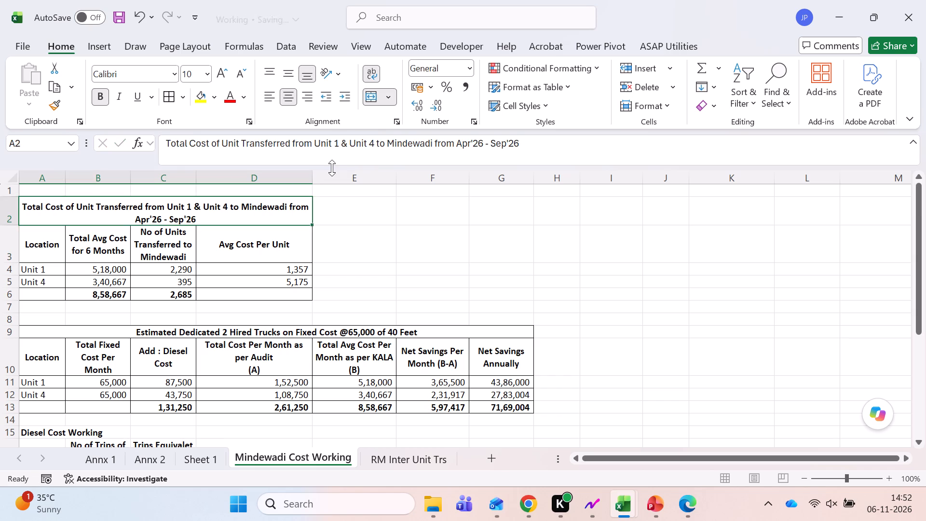
Switch to the freight presentation in PowerPoint and view the Solution – Part B Pune Sales OW Freight slide.
key("alt+Tab")
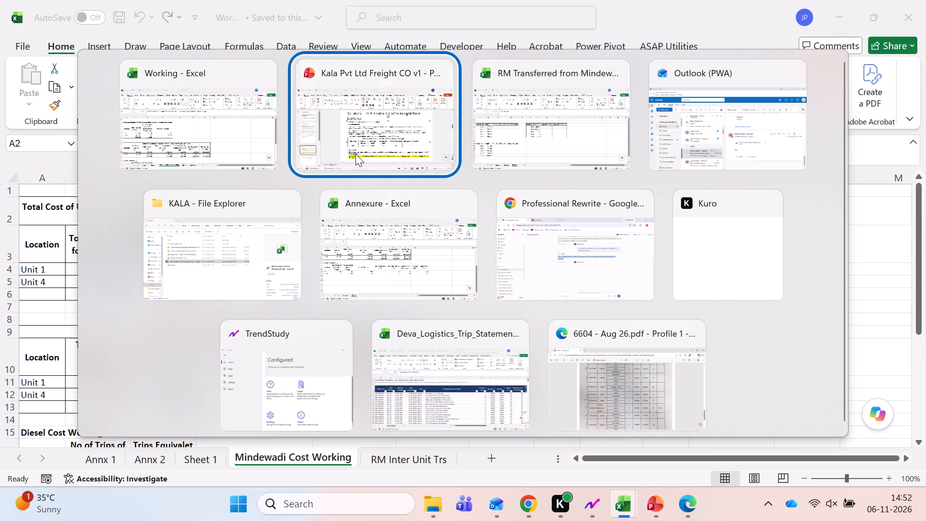
left_click(355, 151)
left_click(918, 399)
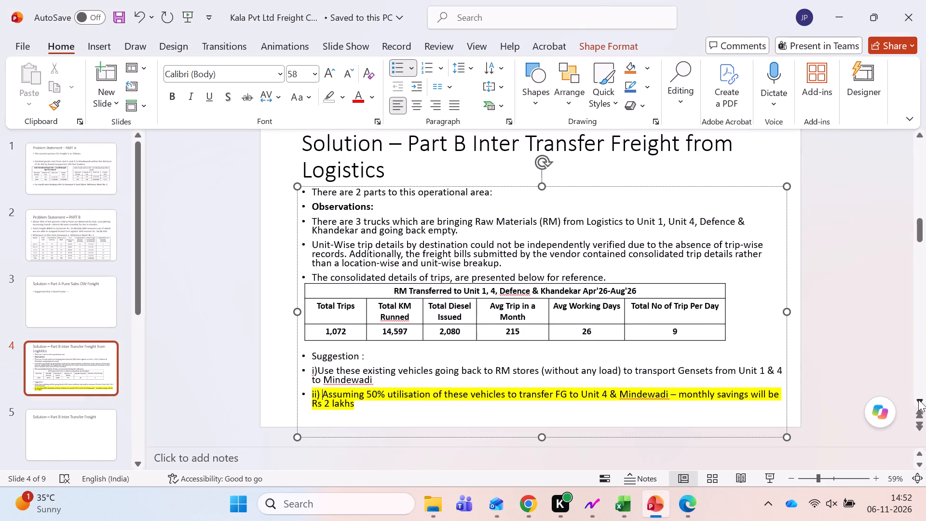
left_click(919, 401)
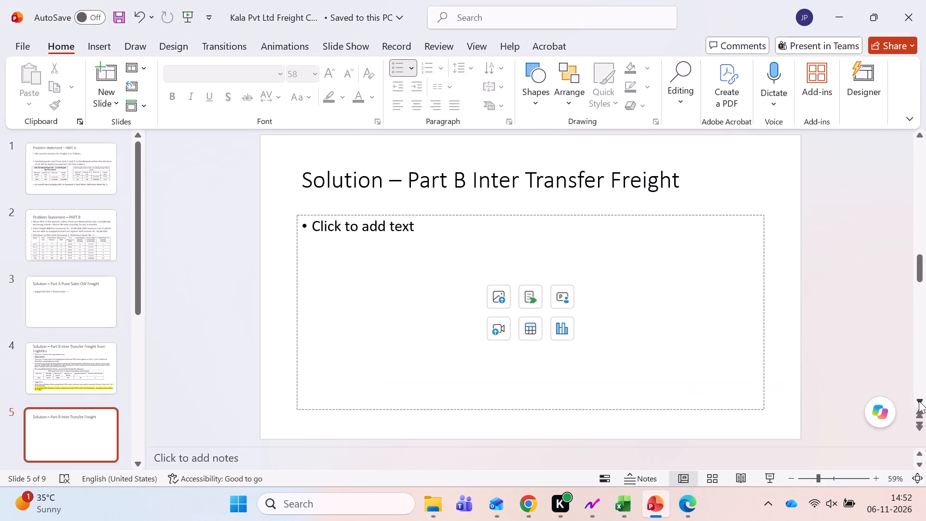
left_click(919, 401)
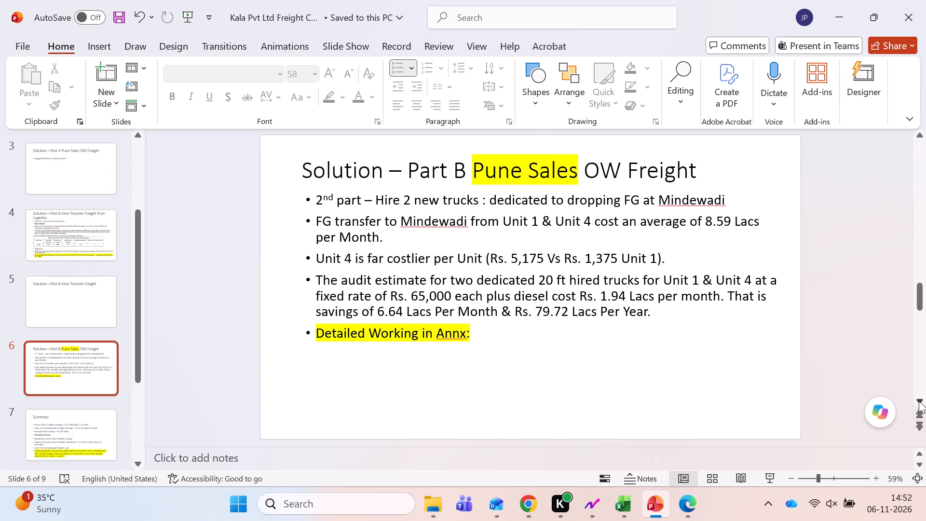
Examine the transfer cost, hired truck estimate and diesel cost tables on the Working workbook's Mindewadi Cost Working sheet.
key("alt+Tab")
key("Return")
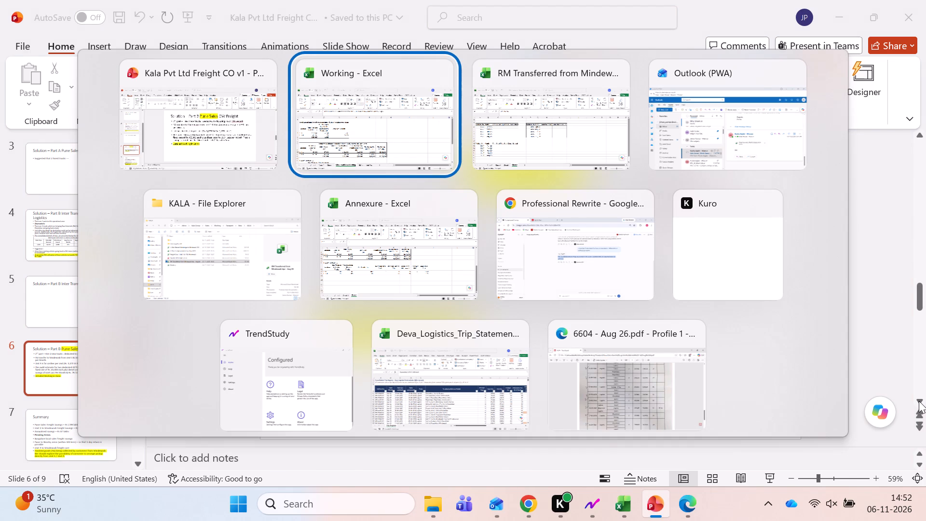
key("ctrl+Left")
key("ctrl+Left")
key("ctrl+Left")
key("ctrl+Left")
key("Down")
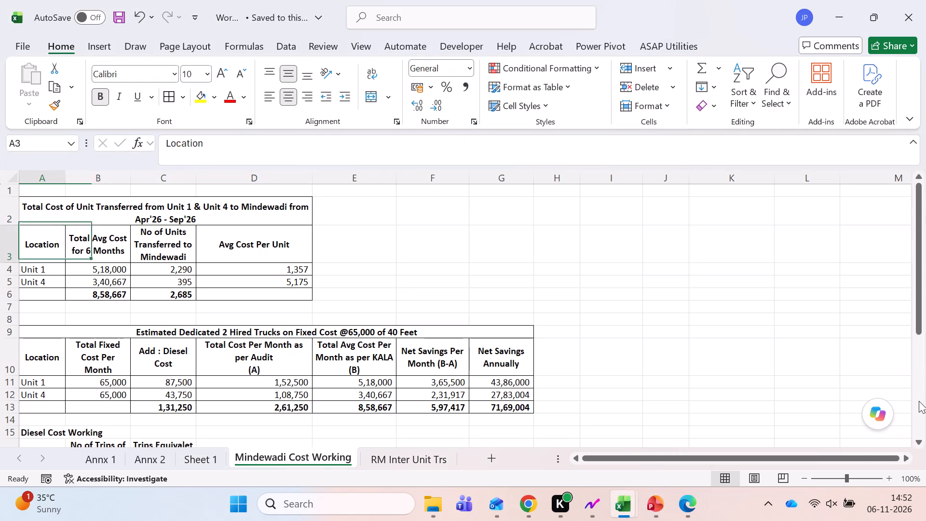
key("Down")
key("Down")
key("Down")
key("Down")
key("Down")
key("Down")
key("Down")
key("Down")
key("Down")
key("Down")
key("Down")
key("Down")
key("Down")
key("Down")
key("Down")
key("Down")
key("Down")
key("Down")
key("Down")
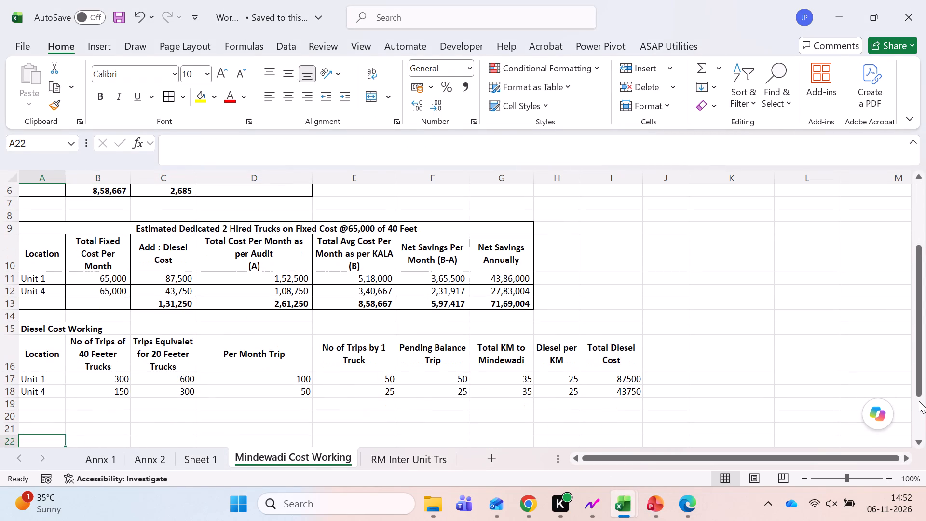
key("ctrl+Up")
key("ctrl+Up")
key("ctrl+Up")
key("ctrl+Up")
key("ctrl+Up")
key("ctrl+Up")
key("ctrl+Up")
key("ctrl+Up")
key("ctrl+Up")
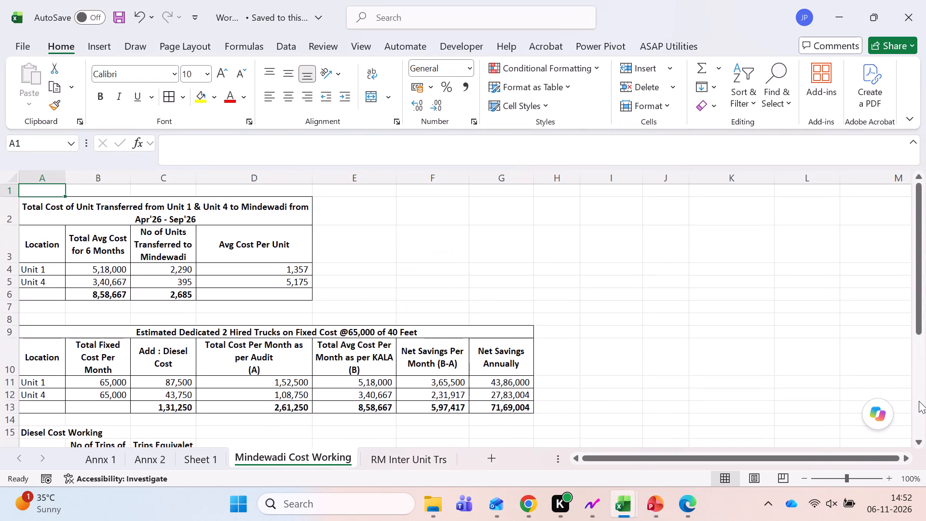
Return to the presentation and delete the empty Solution – Part B Inter Transfer Freight slide.
key("alt+Tab")
key("alt+Tab")
key("alt+Tab")
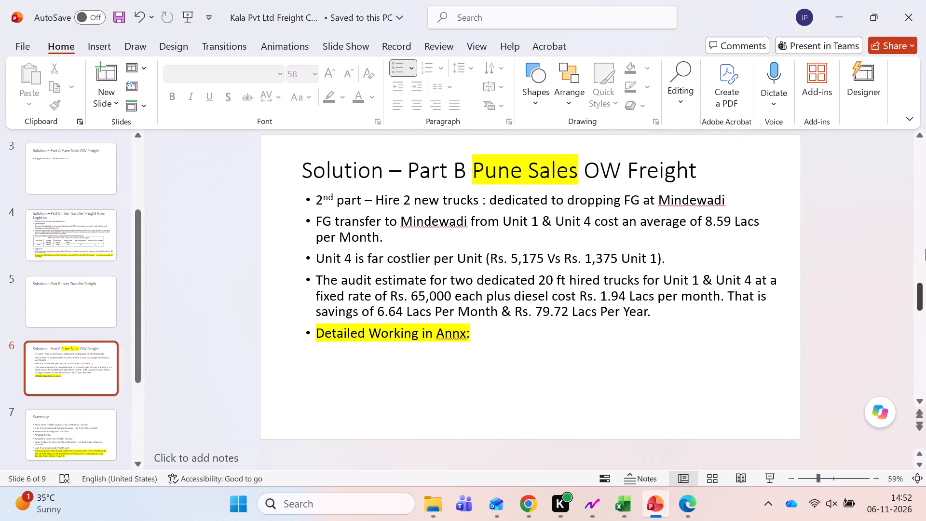
left_click(922, 137)
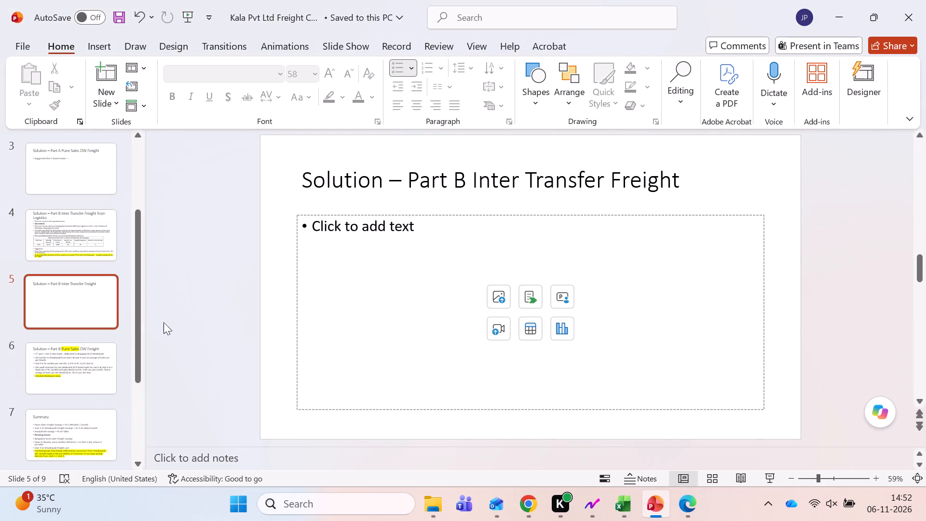
right_click(93, 303)
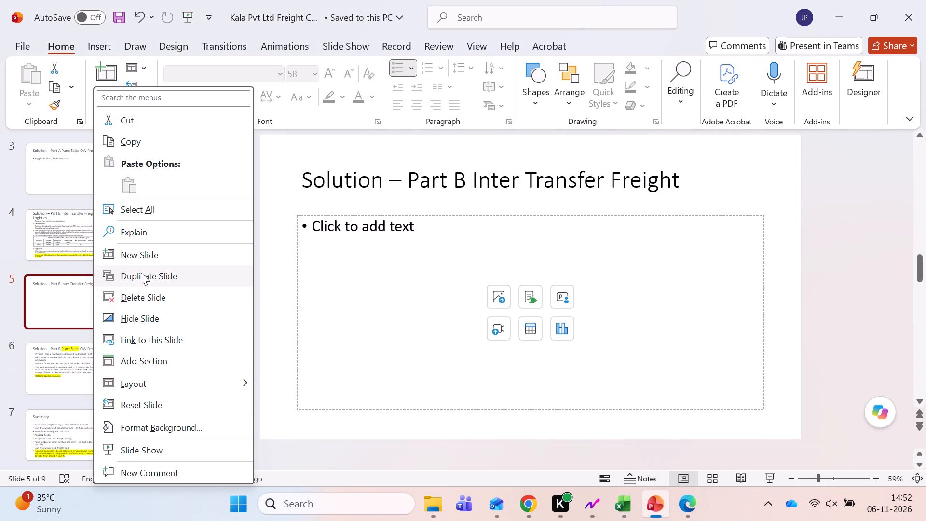
left_click(148, 300)
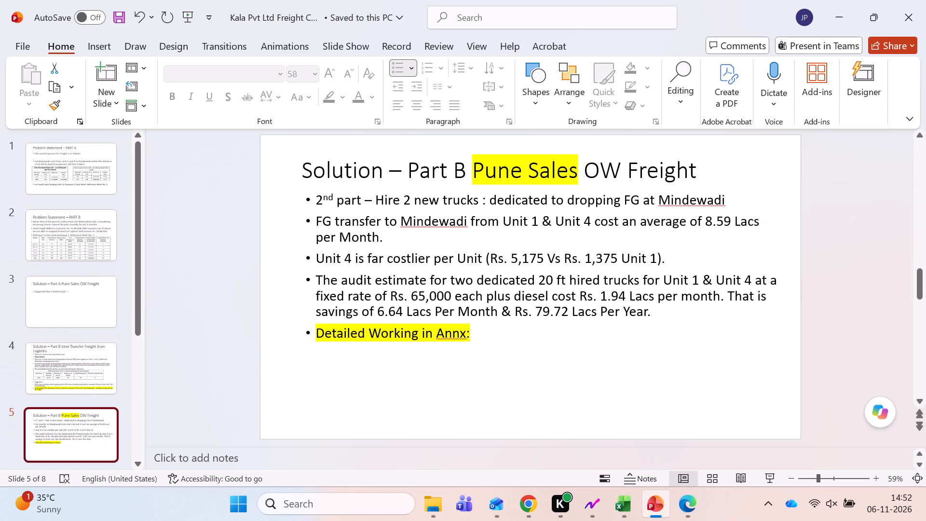
Open the Solution – Part B Inter Transfer Freight from Logistics slide.
left_click(95, 368)
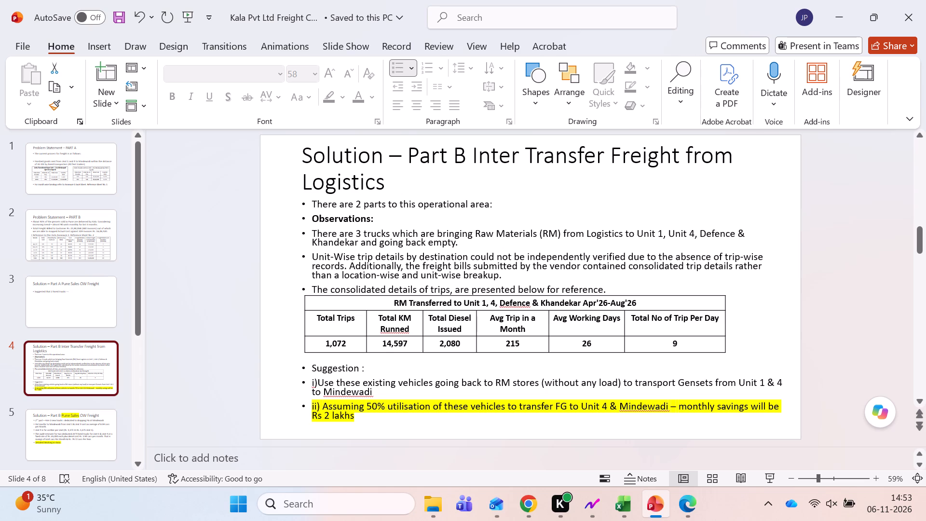
Insert a column after Total No of Trip Per Day in the RM transfer table on the Logistics slide.
left_click(715, 320)
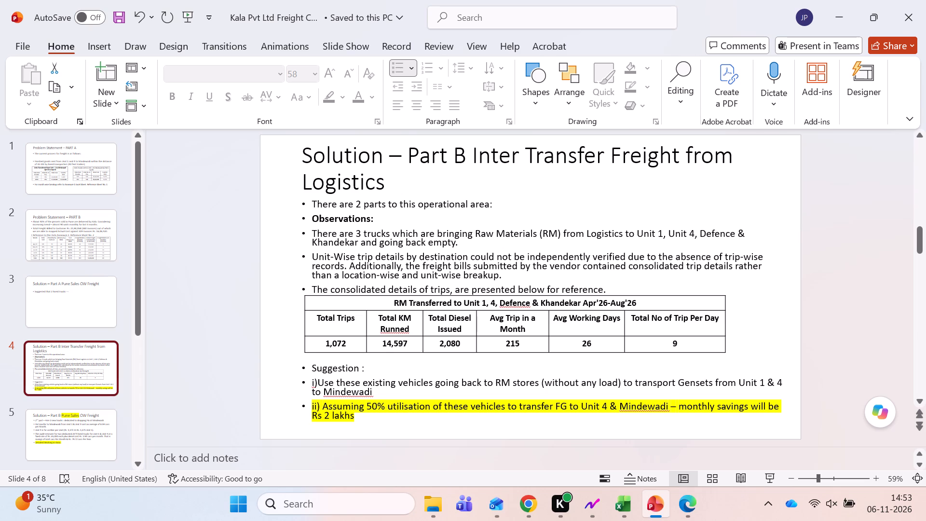
right_click(715, 320)
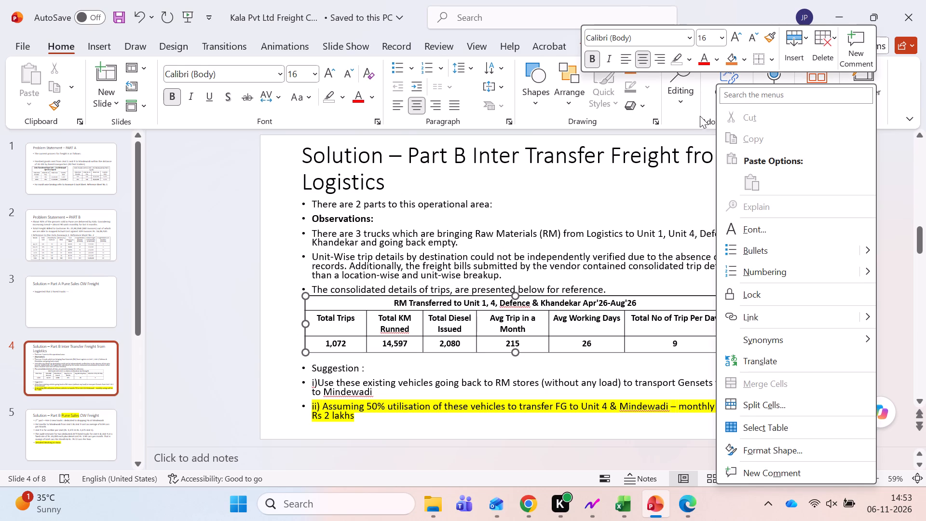
left_click_drag(792, 52, 792, 45)
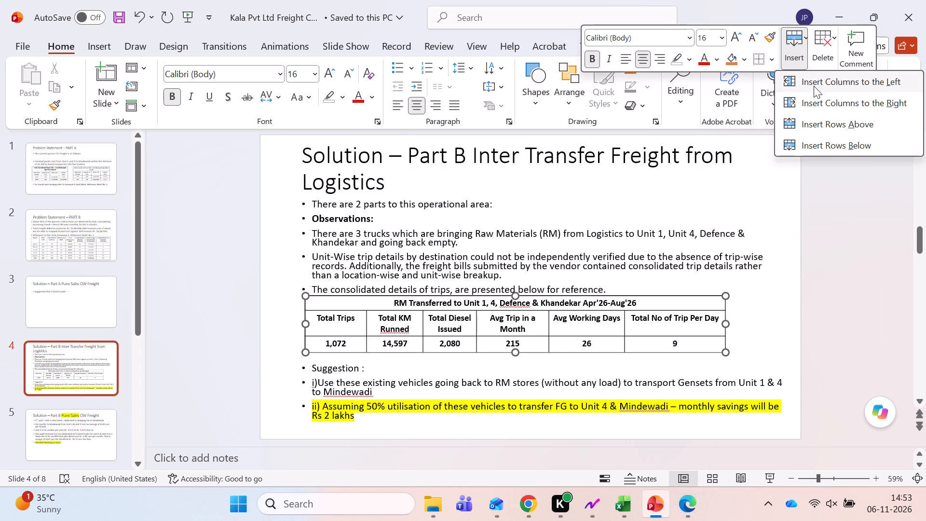
left_click(817, 97)
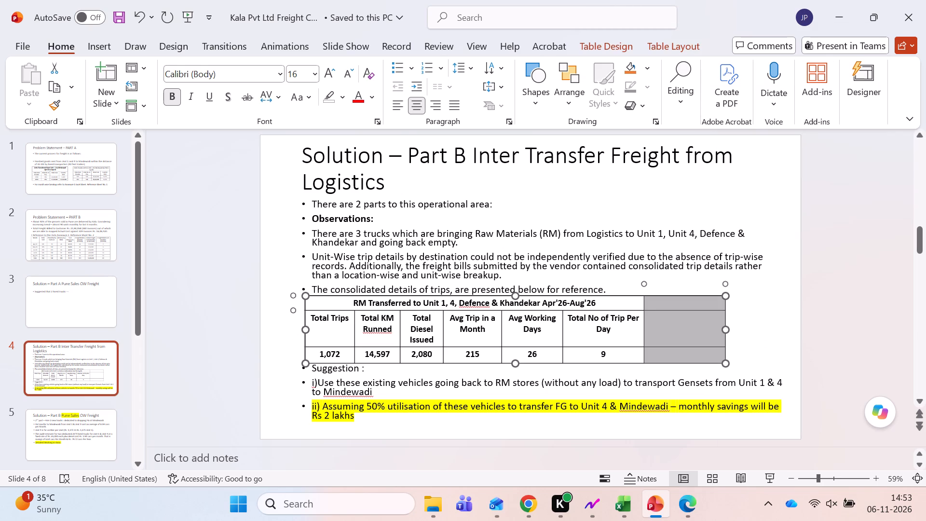
left_click(667, 307)
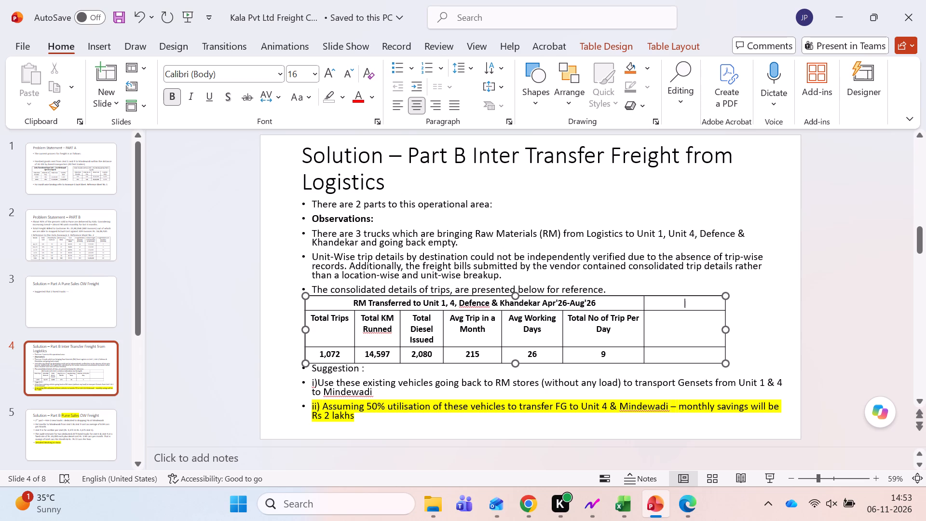
key("Down")
Switch to the Working workbook and examine the Mindewadi Cost Working and RM Inter Unit Trs sheets.
key("alt+Tab")
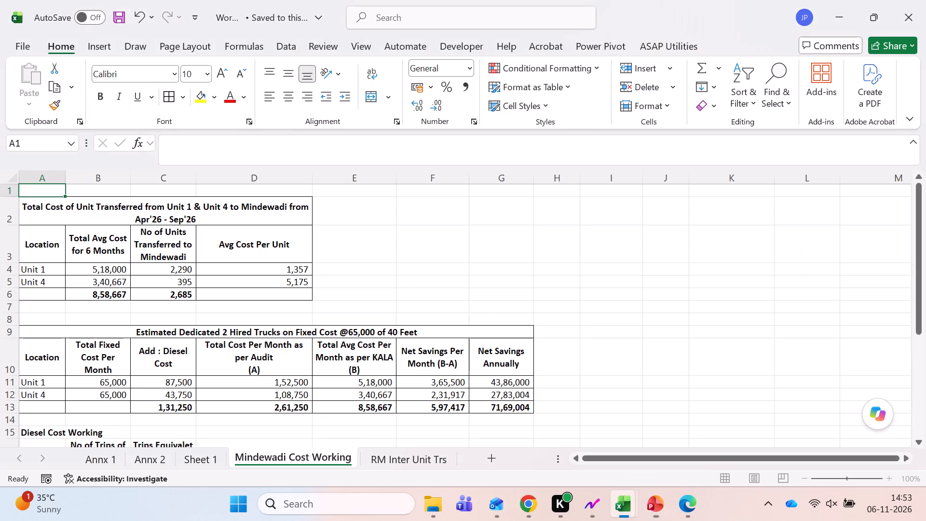
key("ctrl+Page_Down")
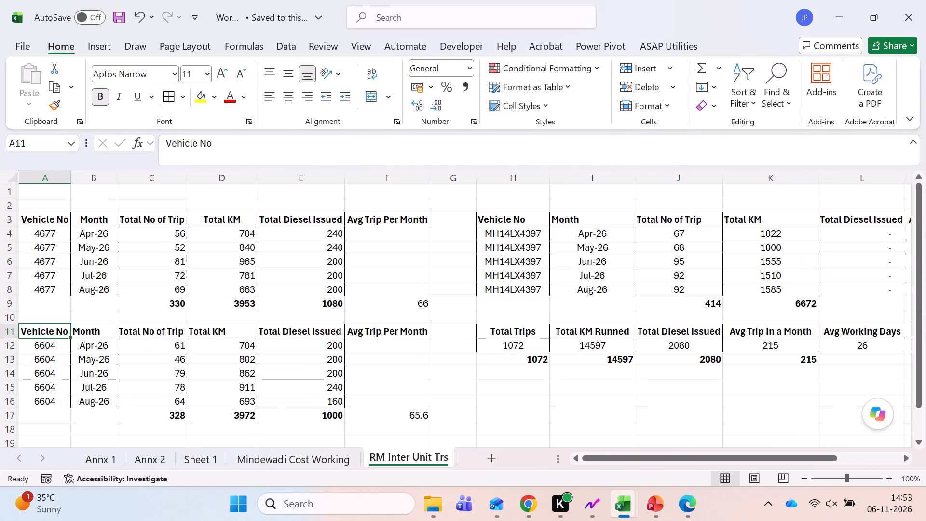
key("ctrl+Page_Up")
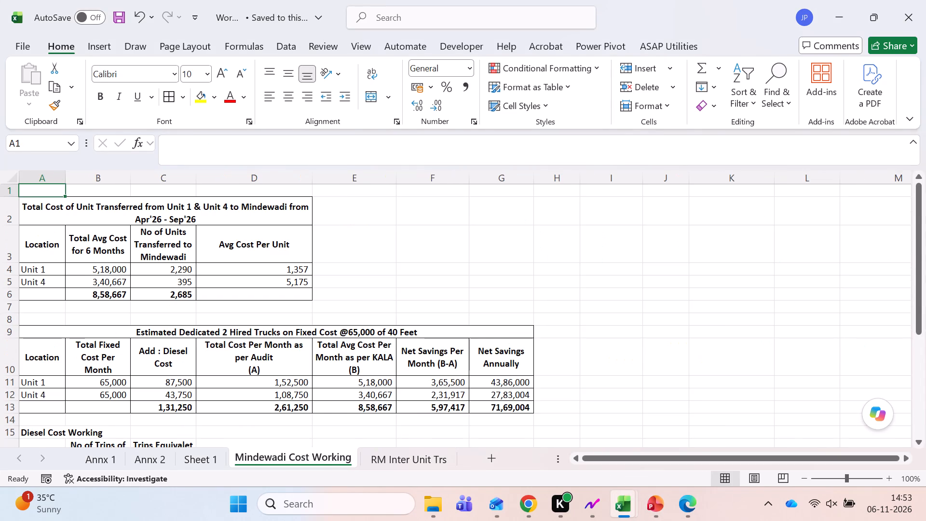
key("Down")
key("Down")
key("Down")
key("Down")
key("Down")
key("Down")
key("Down")
key("Down")
key("Down")
key("Down")
key("Down")
key("Down")
key("Down")
key("Down")
key("Down")
key("Down")
key("Down")
key("Down")
key("Down")
key("Down")
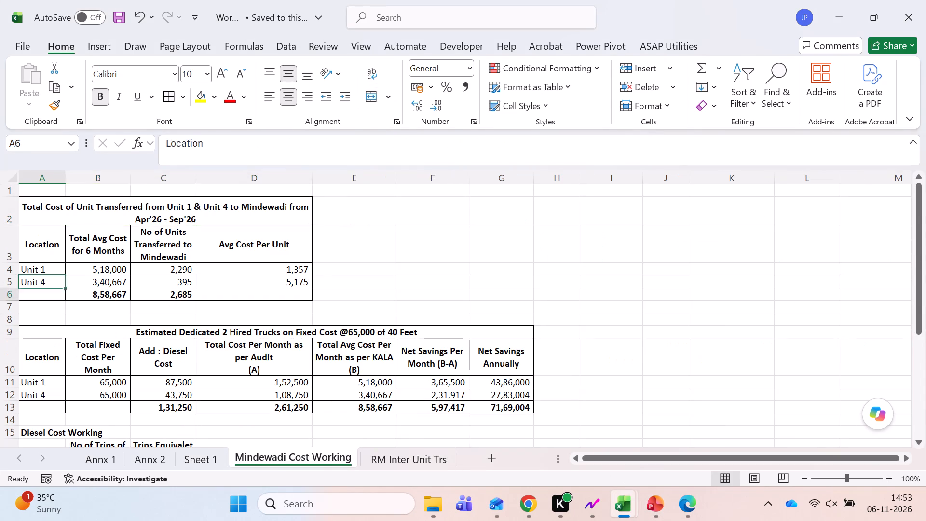
key("Up")
key("Up")
key("Up")
key("Up")
key("ctrl+Page_Down")
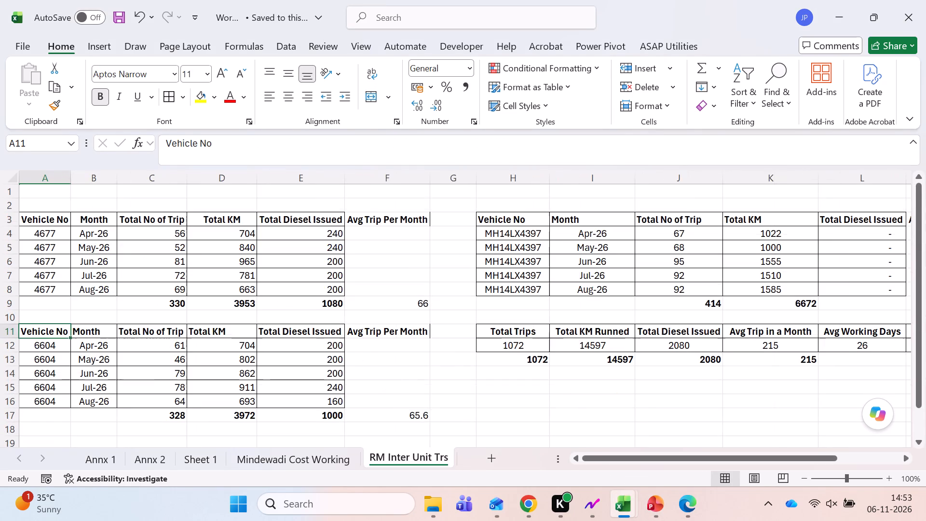
Switch to the RM Transferred from Mindewadi workbook and look through its vehicle trip, invoice data and freight cost sheets.
key("alt+Tab")
key("alt+Tab")
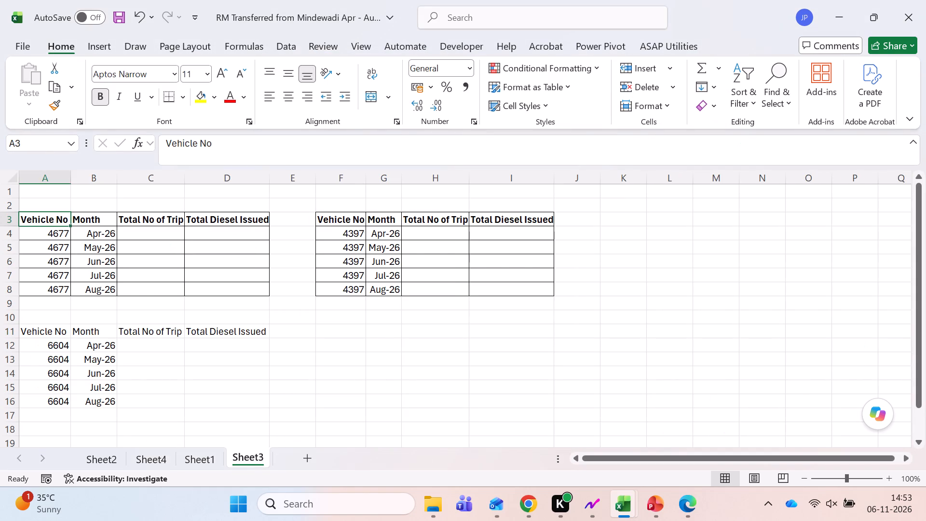
key("ctrl+Left")
key("ctrl+Page_Up")
key("ctrl+Page_Up")
key("ctrl+Page_Up")
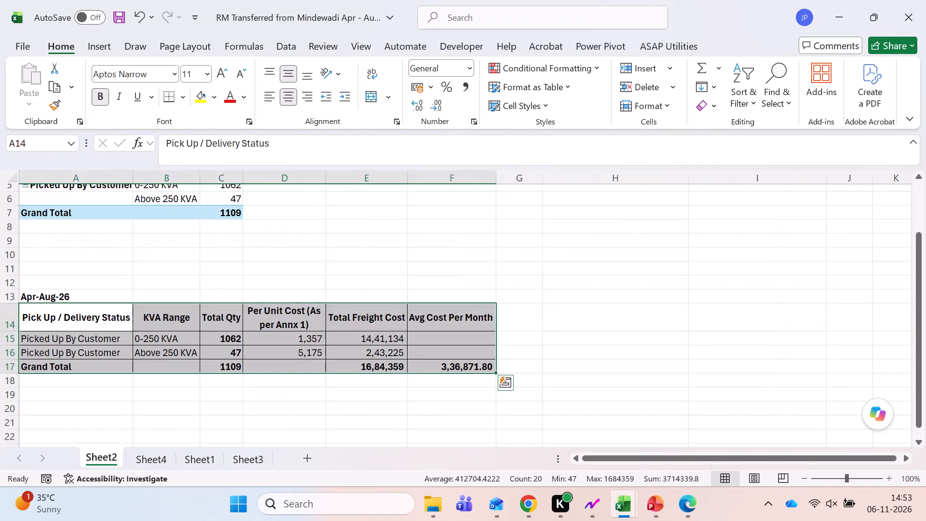
key("ctrl+Page_Down")
key("ctrl+Page_Down")
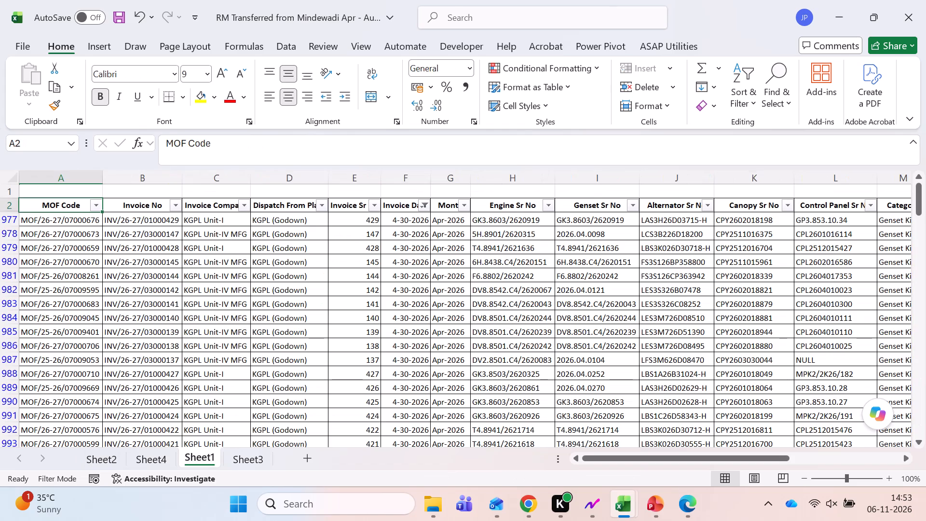
key("alt+Tab")
key("alt+Tab")
key("alt+Tab")
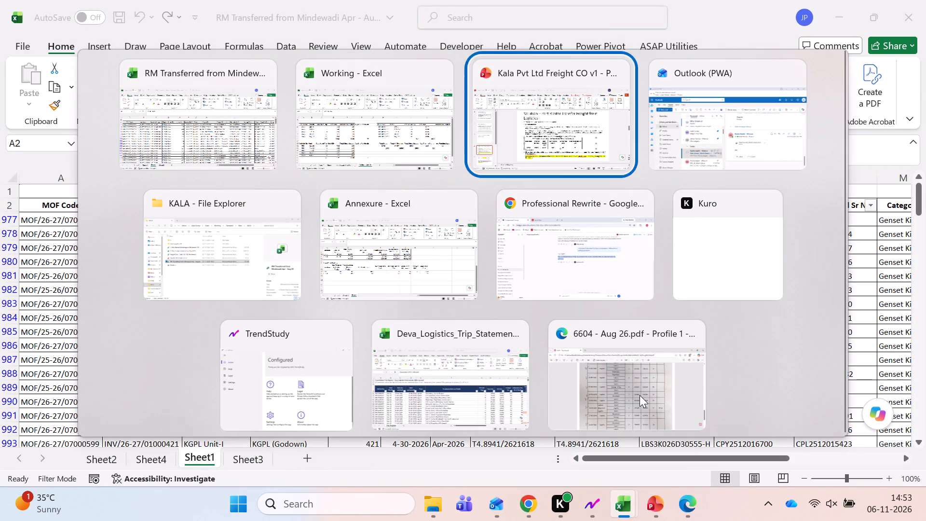
key("alt+Tab")
key("alt+Tab")
key("alt+Tab")
key("alt+Tab")
key("alt+Tab")
key("alt+Tab")
key("alt+Tab")
key("alt+Tab")
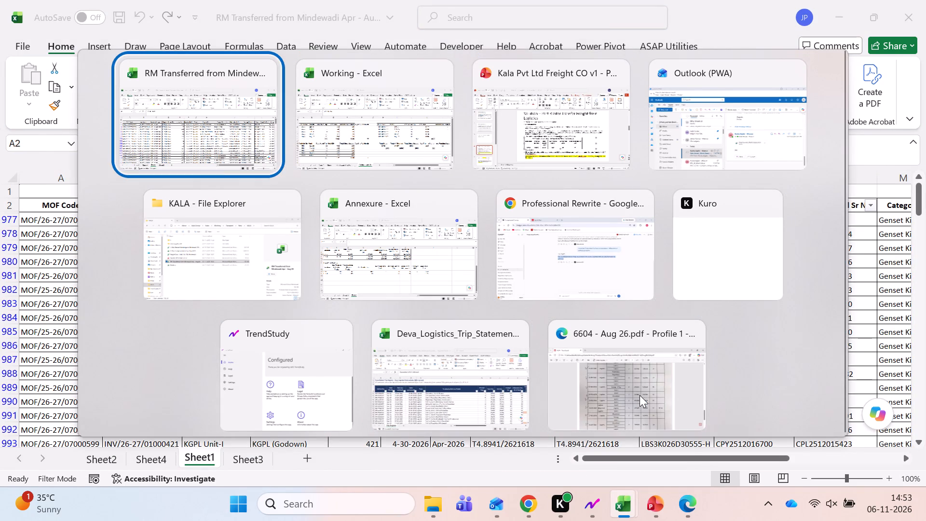
key("ctrl+Page_Down")
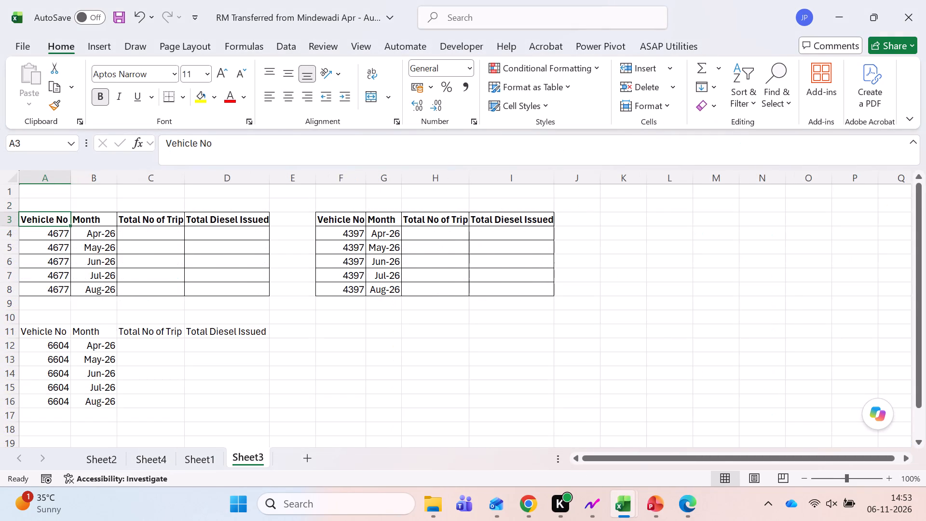
key("ctrl+Page_Up")
key("ctrl+Page_Up")
key("ctrl+Page_Up")
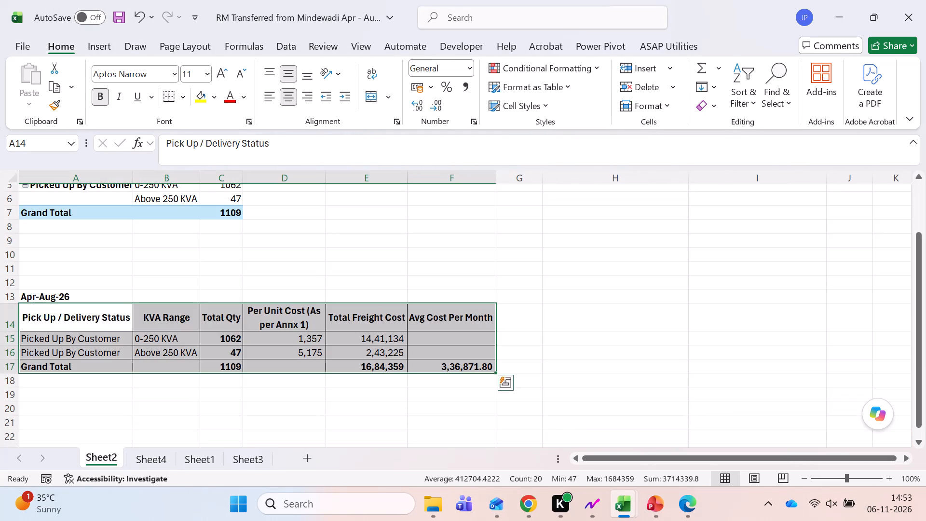
Save the RM Transferred from Mindewadi workbook.
key("ctrl+s")
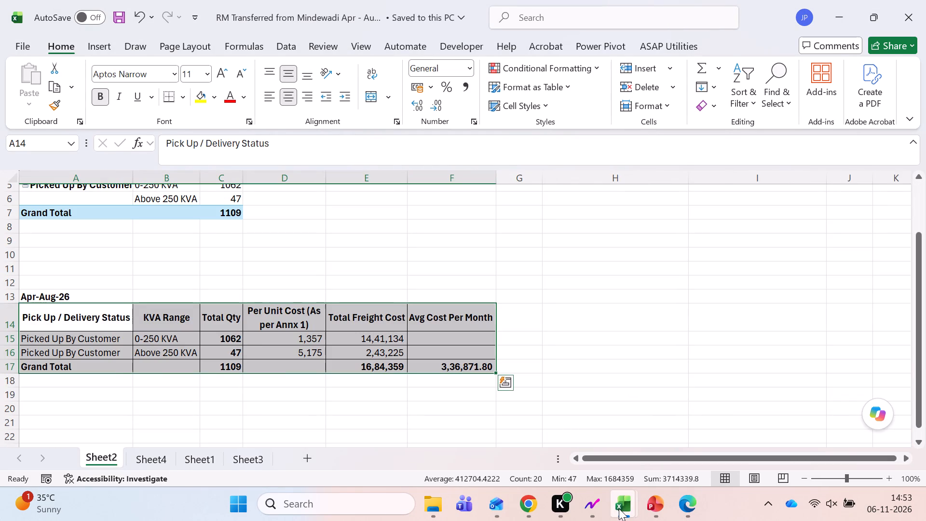
Check the Annexure workbook's diesel cost sheet, and close the Deva Logistics trip statements workbook.
left_click(619, 508)
left_click(635, 441)
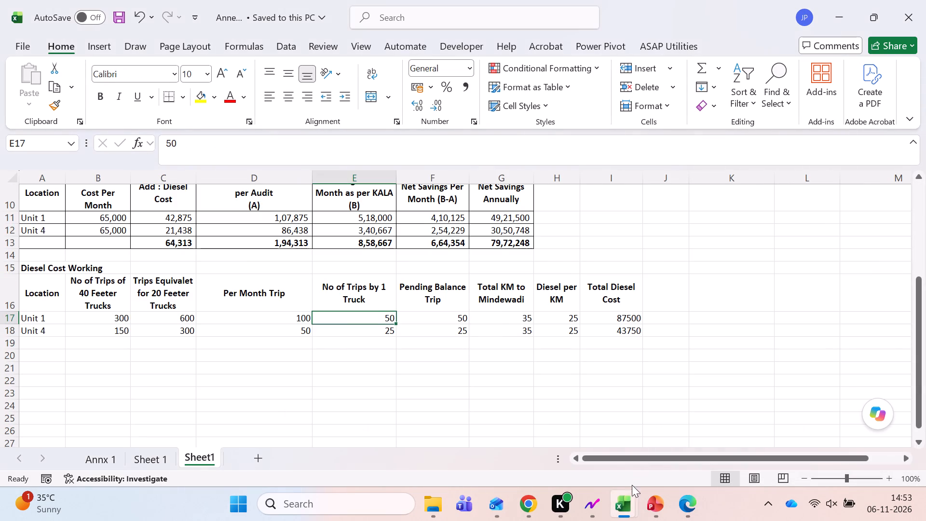
left_click(629, 502)
left_click(530, 443)
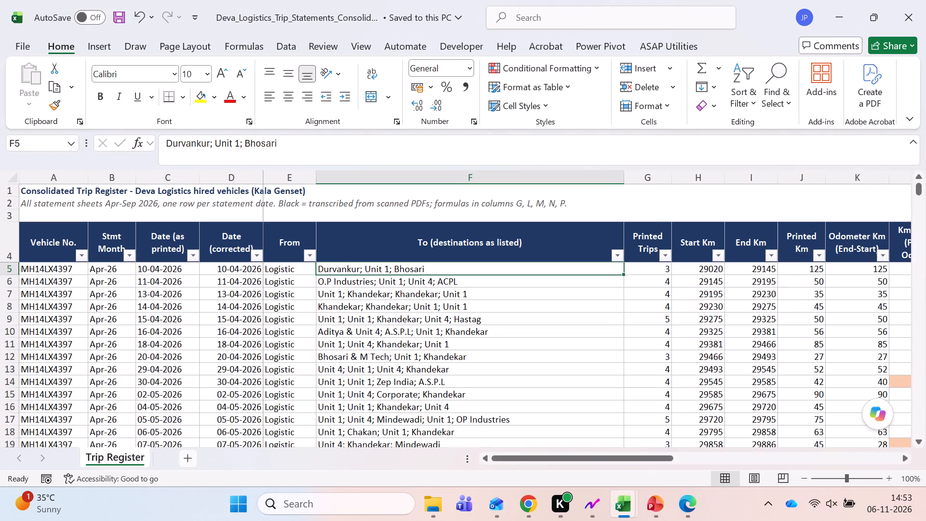
left_click(497, 326)
left_click(902, 0)
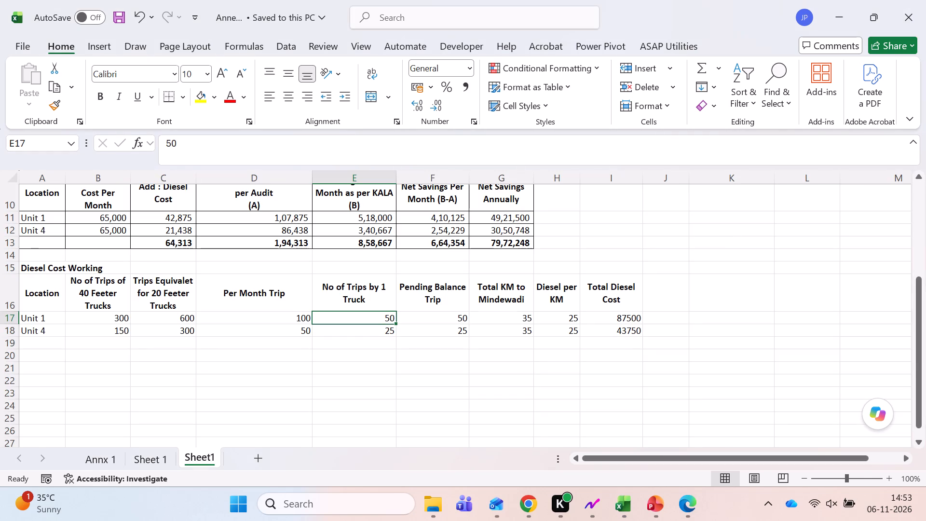
Return to the RM Transferred from Mindewadi workbook and review the tables on Sheet2, Sheet4 and Sheet3.
left_click(631, 520)
left_click(736, 422)
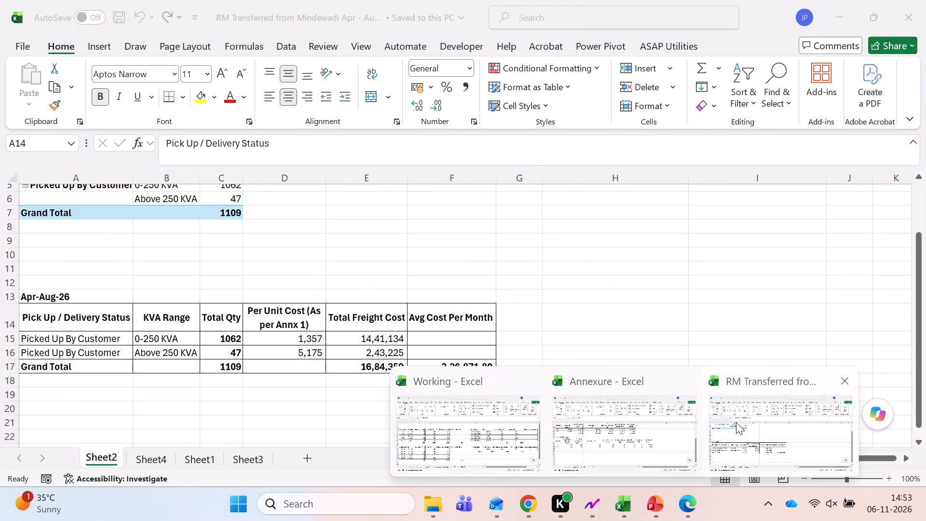
key("ctrl+Up")
key("ctrl+Up")
key("ctrl+Up")
key("ctrl+Up")
key("ctrl+Up")
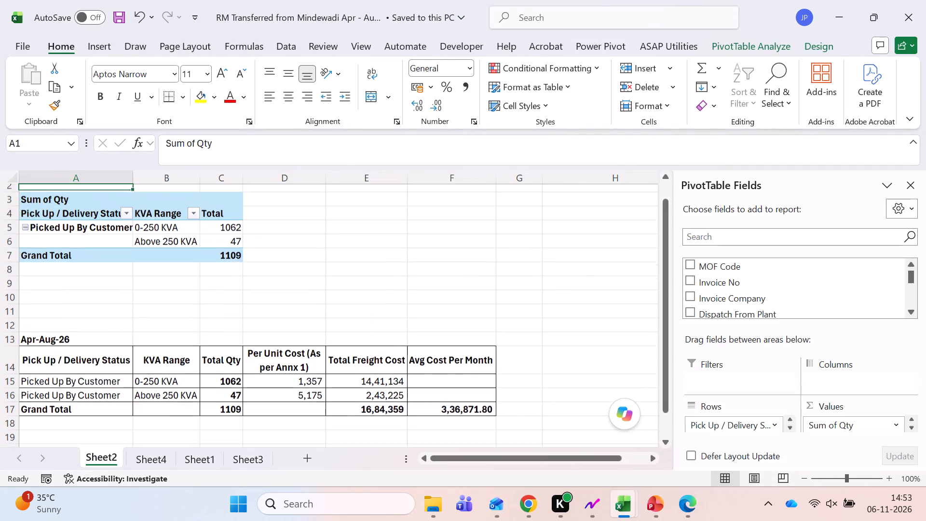
key("ctrl+Up")
key("ctrl+Page_Down")
key("ctrl+Up")
key("ctrl+Up")
key("ctrl+Up")
key("ctrl+Up")
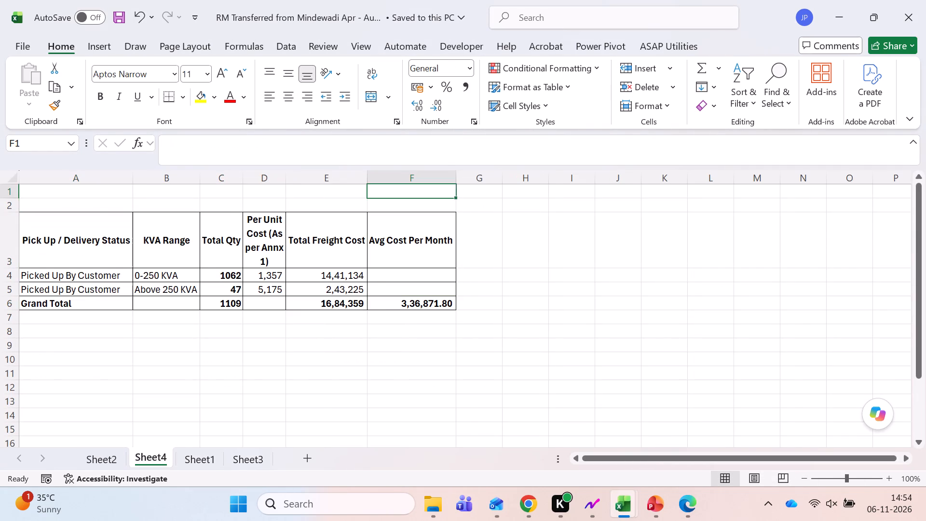
key("ctrl+Page_Down")
key("ctrl+Page_Down")
key("ctrl+Up")
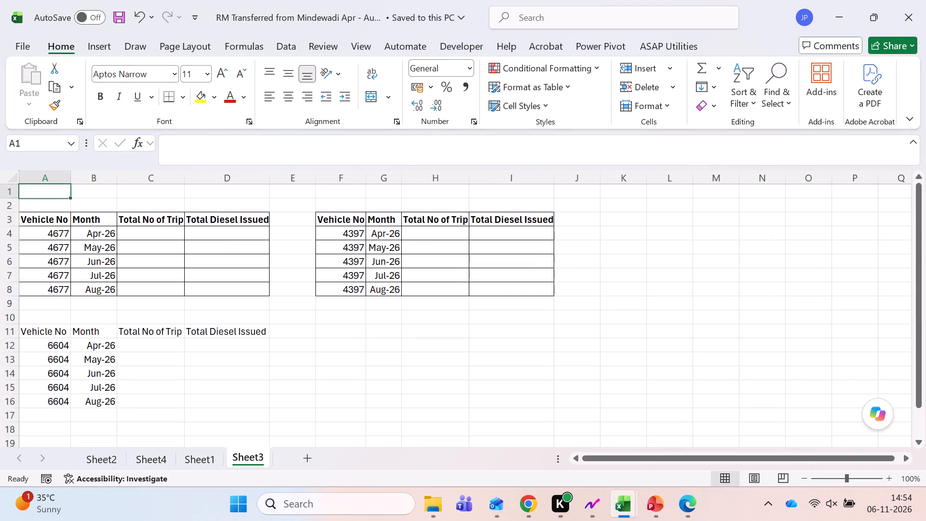
key("ctrl+Up")
key("ctrl+Left")
key("ctrl+Left")
key("ctrl+Left")
Switch to the Working workbook and examine the vehicle trip tables and the per-day and per-truck trip summary on RM Inter Unit Trs.
key("alt+Tab")
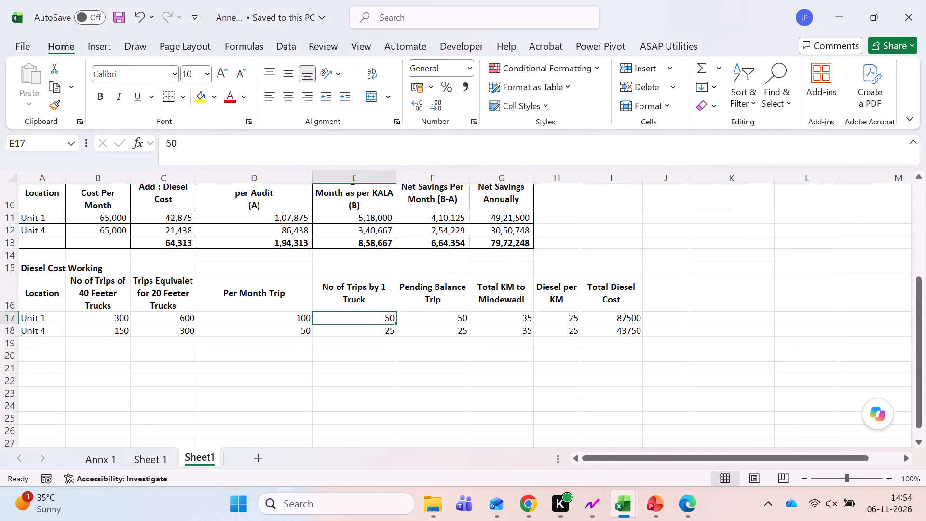
key("alt+Tab")
key("alt+Tab")
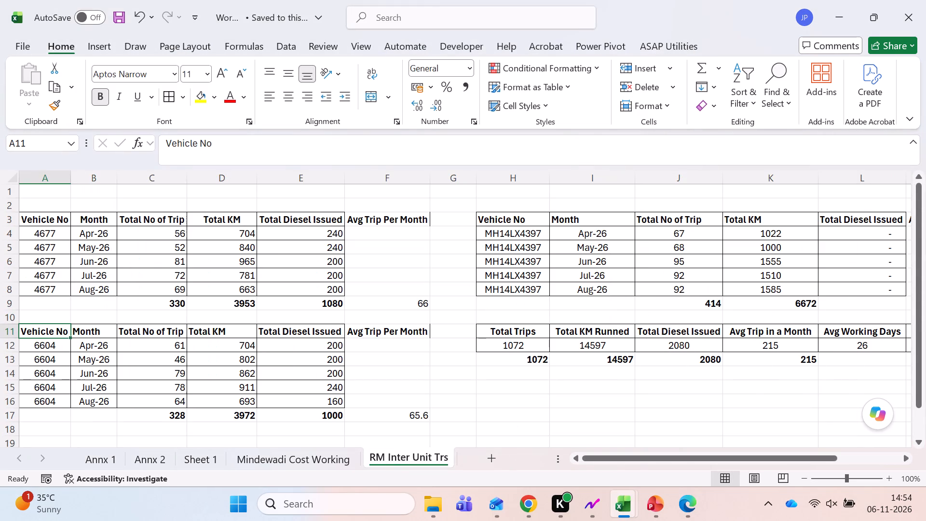
key("Down")
key("Down")
key("Down")
key("Down")
key("Right")
key("Right")
key("Right")
key("Right")
key("Right")
key("Right")
key("Right")
key("Right")
key("Right")
key("Right")
key("Right")
key("Right")
key("Right")
key("Right")
key("Right")
key("Right")
key("Right")
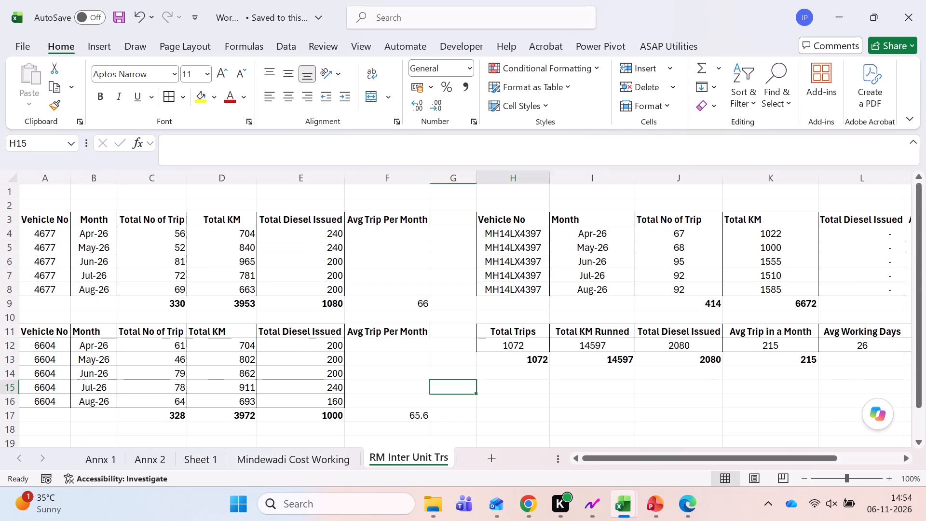
key("Left")
key("Left")
key("Left")
key("Left")
key("Left")
key("Up")
key("Up")
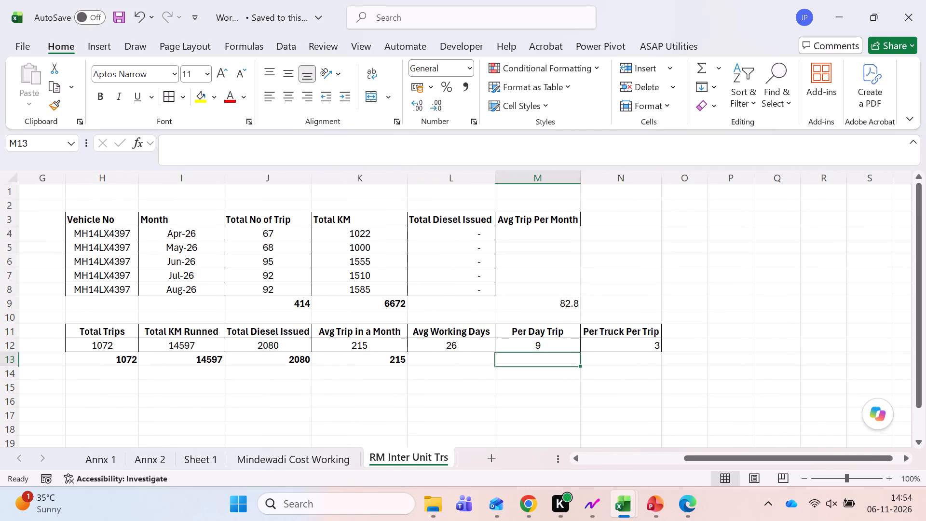
key("Up")
key("Up")
key("Up")
key("Right")
key("Down")
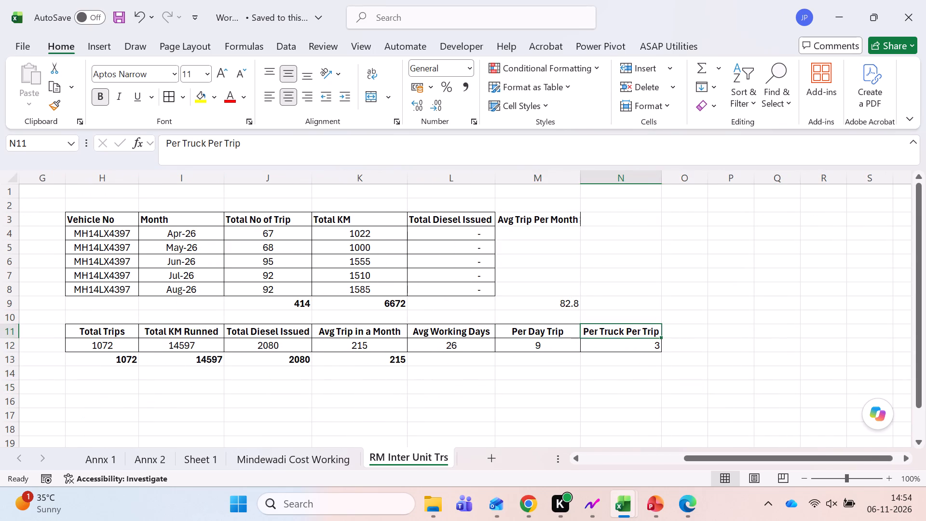
key("Down")
key("Left")
key("Left")
key("Left")
key("Left")
key("Left")
key("Left")
key("Right")
key("Right")
key("Right")
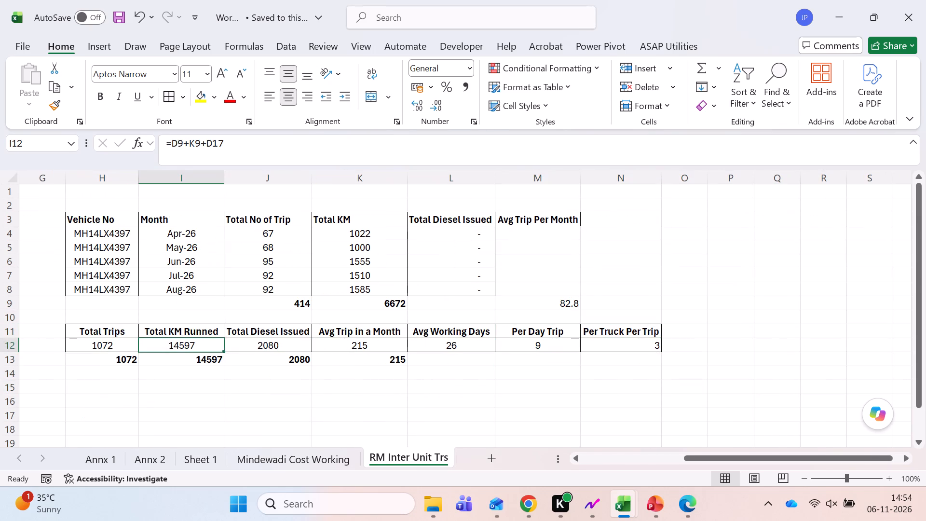
In the Kala freight presentation, fill the slide 4 table's empty last column with heading "Total Trip in a Day by Single Truck" and value 3.
key("alt+Tab")
key("alt+Tab")
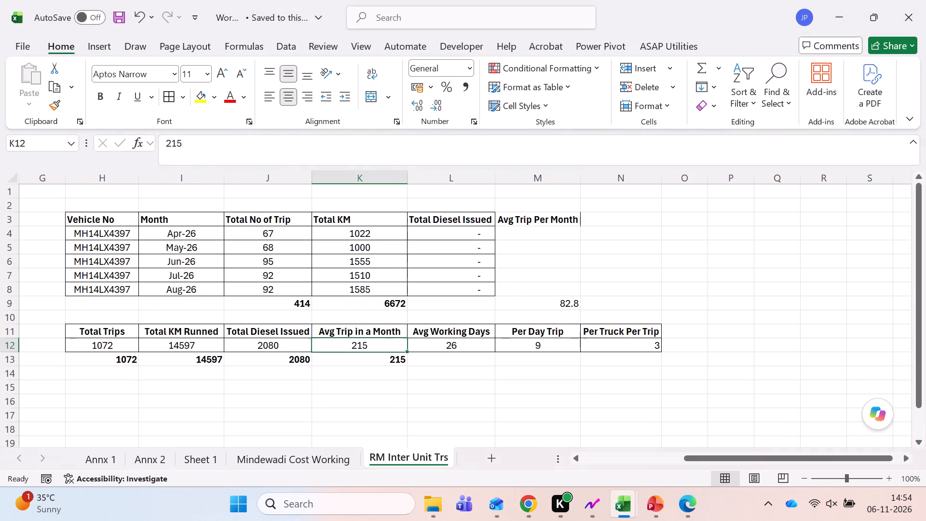
key("alt+Tab")
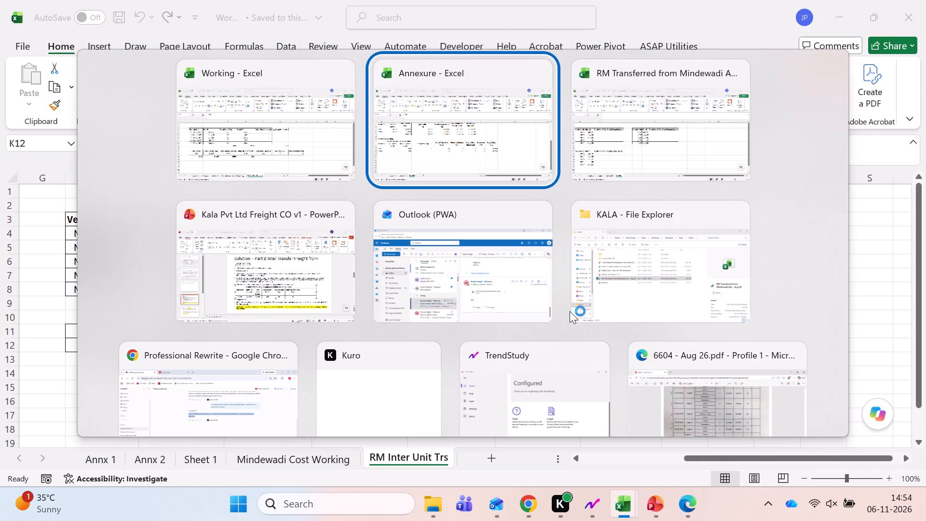
key("alt+Tab")
key("alt+Tab")
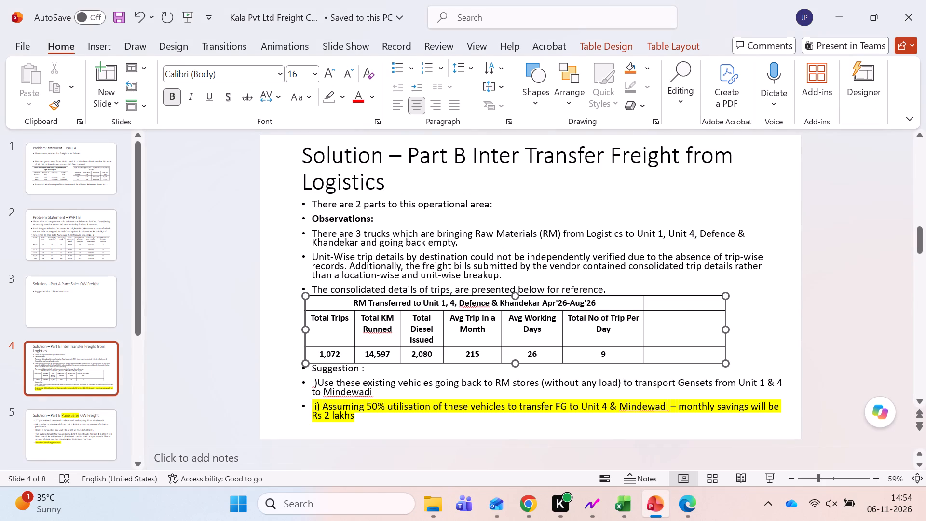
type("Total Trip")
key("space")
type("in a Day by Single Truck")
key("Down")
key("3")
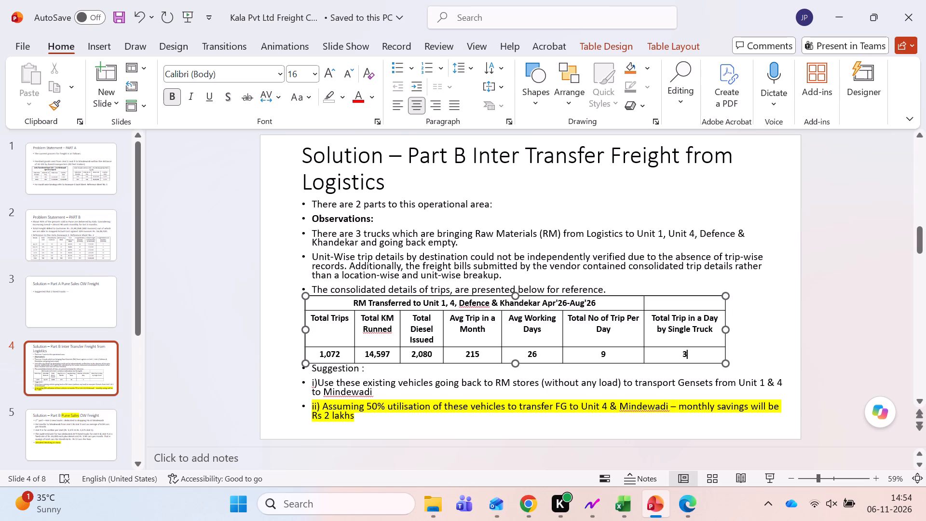
Widen the Total Trip in a Day by Single Truck column by narrowing the Total No of Trip Per Day column.
left_click(723, 320)
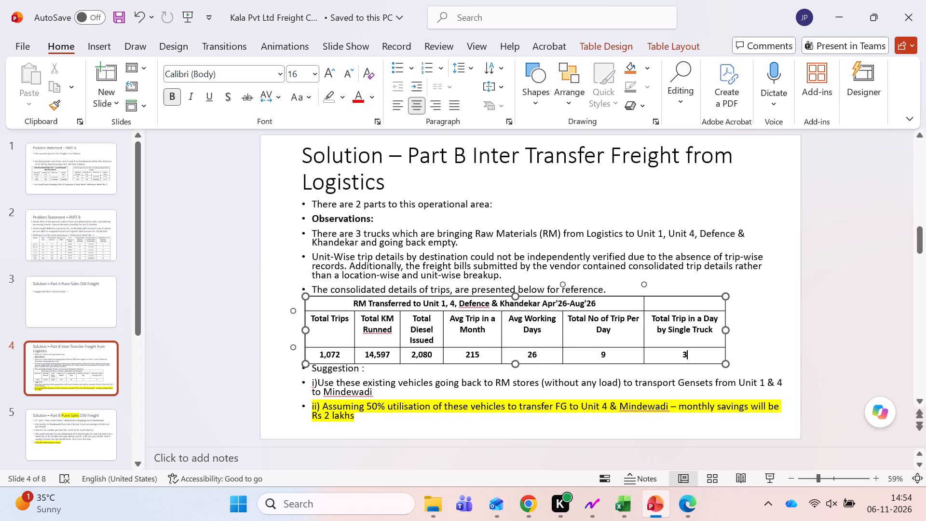
left_click_drag(643, 324, 634, 324)
left_click_drag(634, 324, 630, 324)
left_click_drag(630, 324, 625, 326)
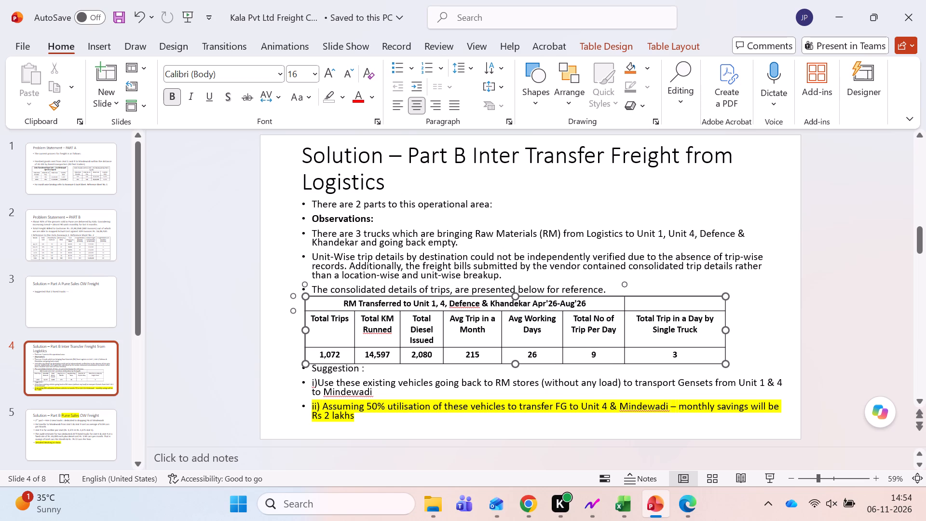
Merge the empty top cell of the new column with the RM Transferred to Unit 1, 4, Defence & Khandekar title row.
left_click_drag(344, 302, 651, 299)
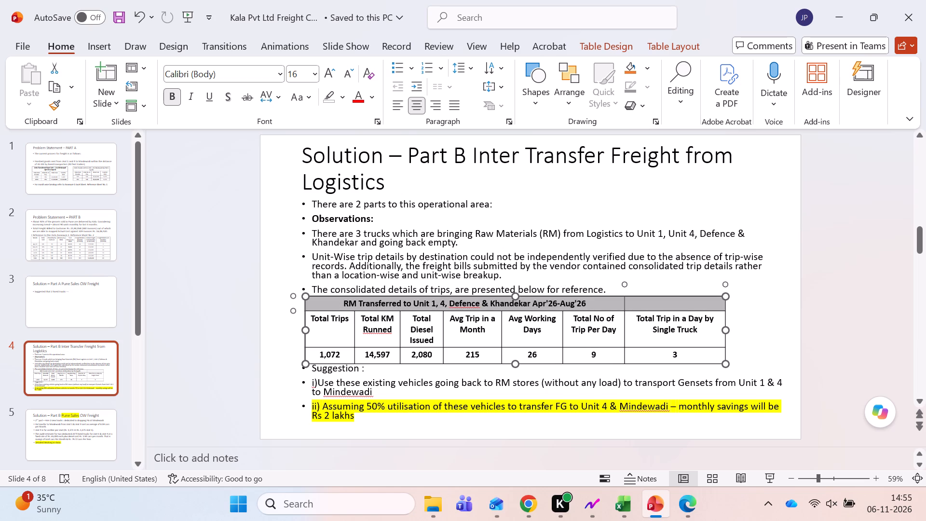
right_click(639, 307)
left_click(679, 389)
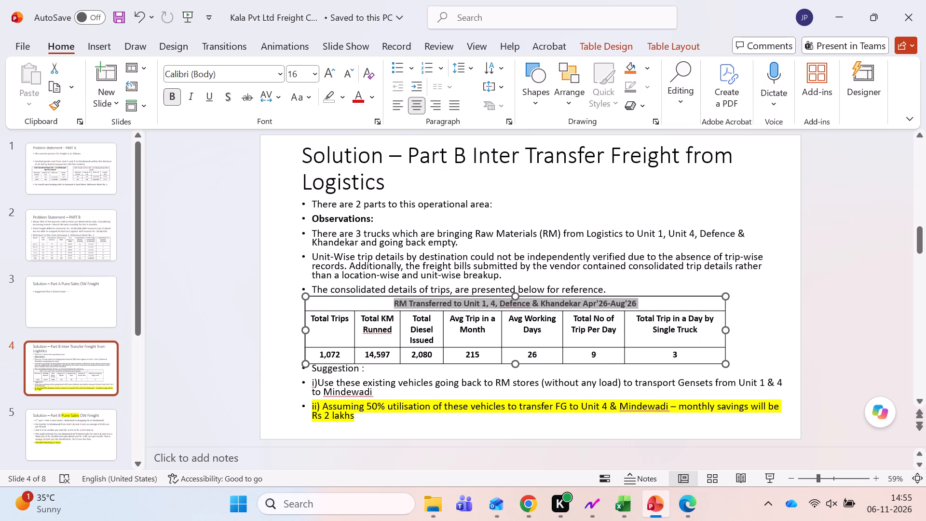
left_click(531, 338)
left_click(493, 341)
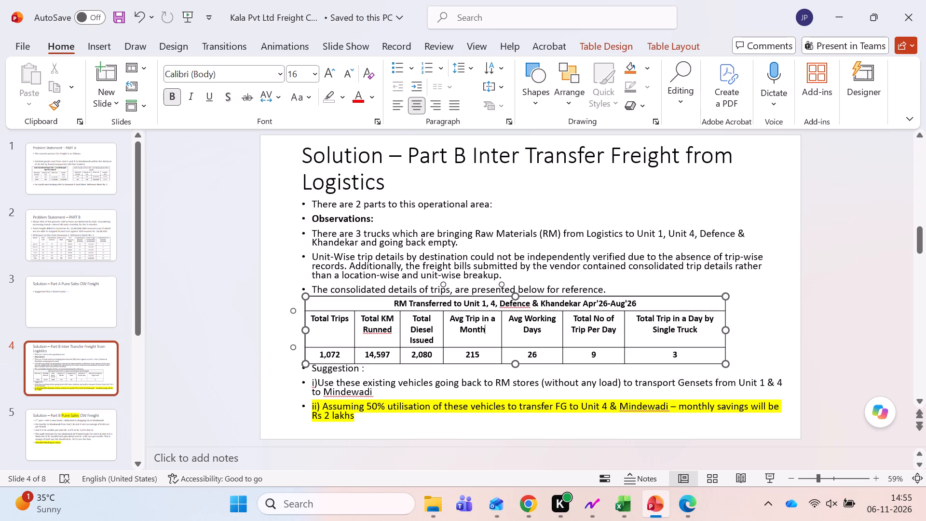
Save the freight presentation.
key("ctrl+s")
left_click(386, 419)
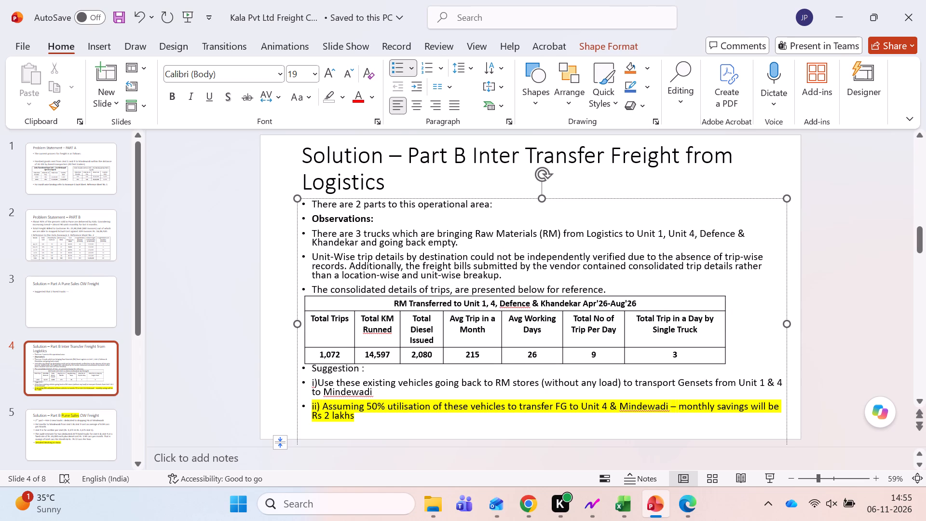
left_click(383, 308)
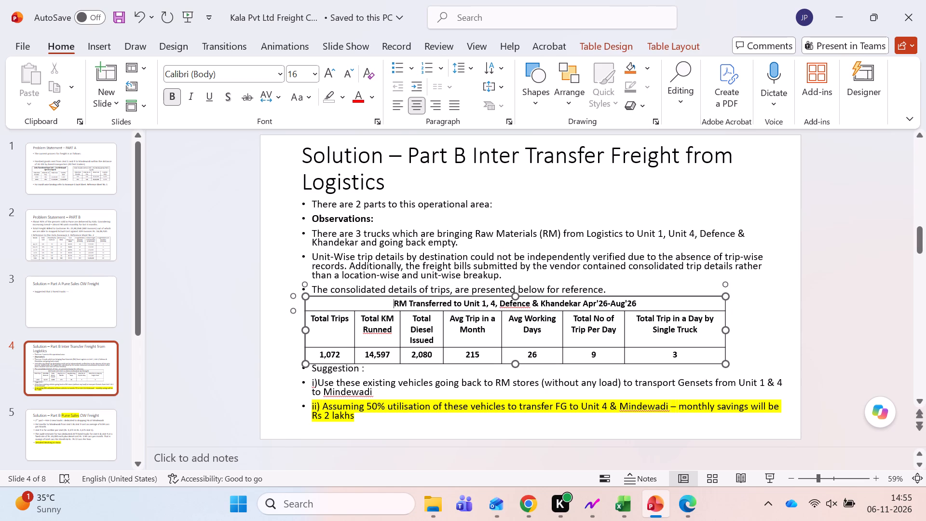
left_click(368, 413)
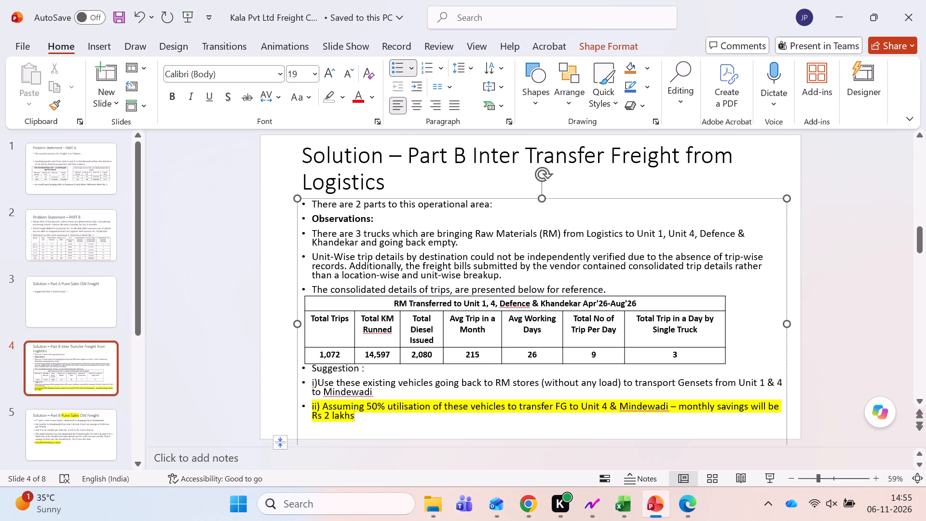
Switch to the Annexure workbook and examine Sheet1's Mindewadi transfer cost, hired truck savings and Diesel Cost Working tables.
key("alt+Tab")
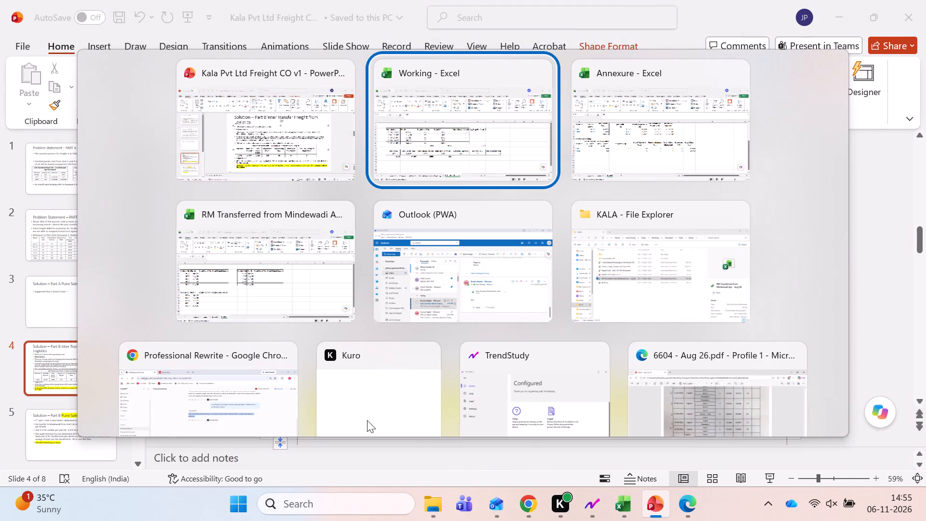
key("alt+Tab")
key("alt+Tab")
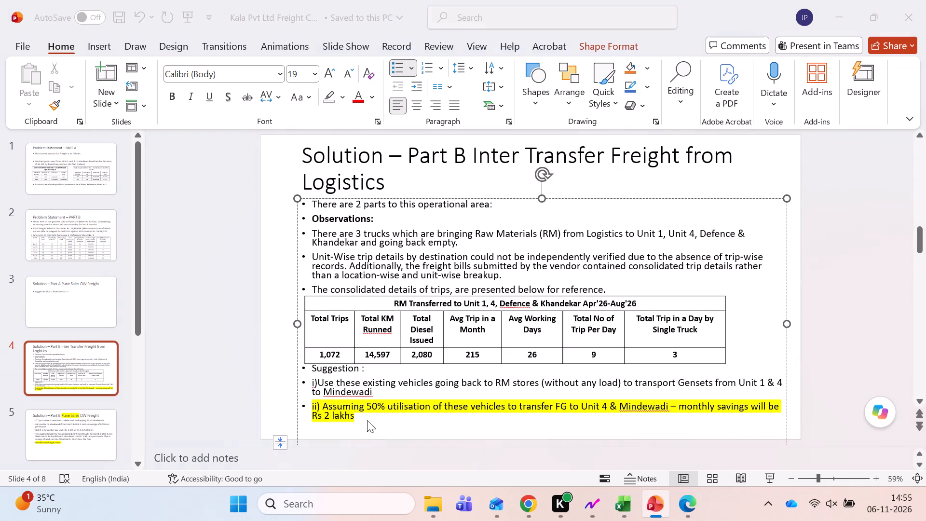
key("alt+Tab")
key("ctrl+Left")
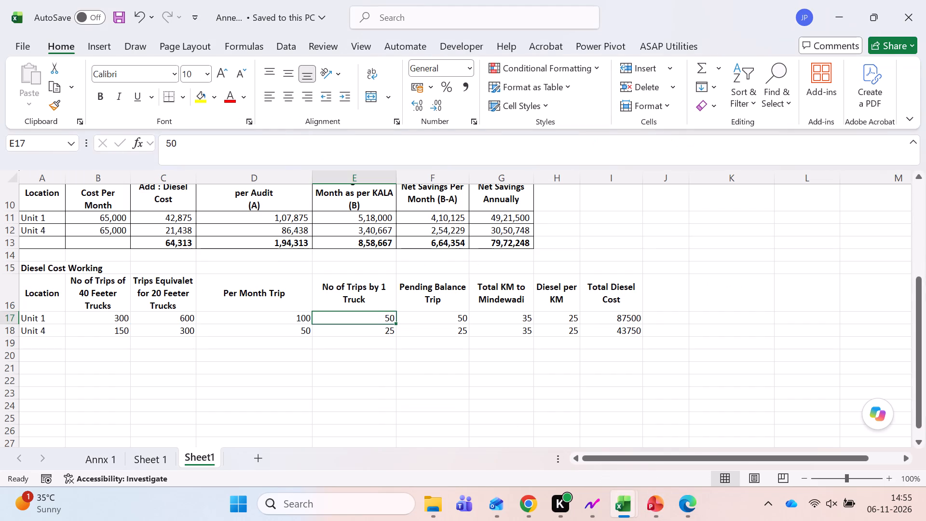
key("ctrl+Left")
key("ctrl+Up")
key("ctrl+Up")
key("ctrl+Up")
key("Up")
key("Up")
key("Up")
key("Up")
key("Up")
key("Up")
key("Up")
key("Up")
key("Up")
key("Up")
key("Up")
key("Up")
key("Up")
key("Up")
key("Up")
key("Up")
key("Up")
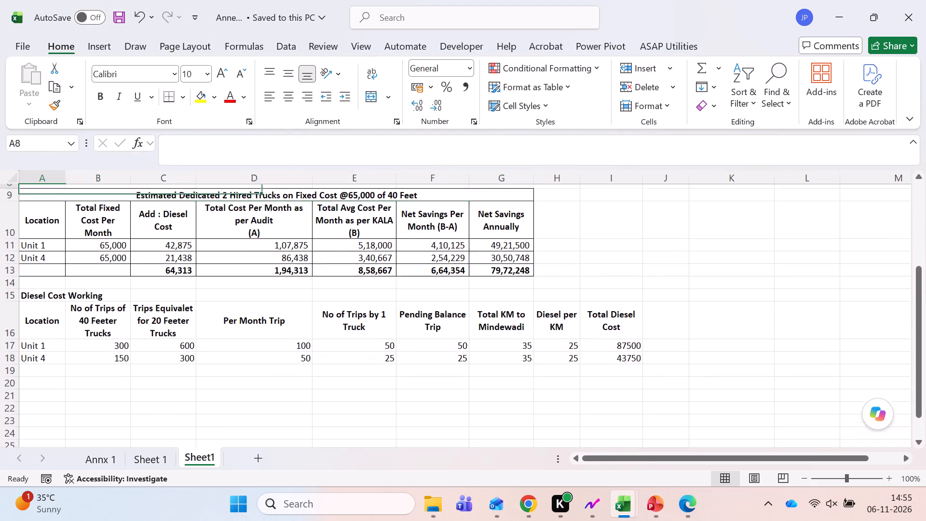
key("Down")
key("Down")
key("Down")
key("Down")
key("Down")
key("Down")
key("Down")
key("Down")
key("Down")
key("Down")
key("Down")
key("Down")
key("Down")
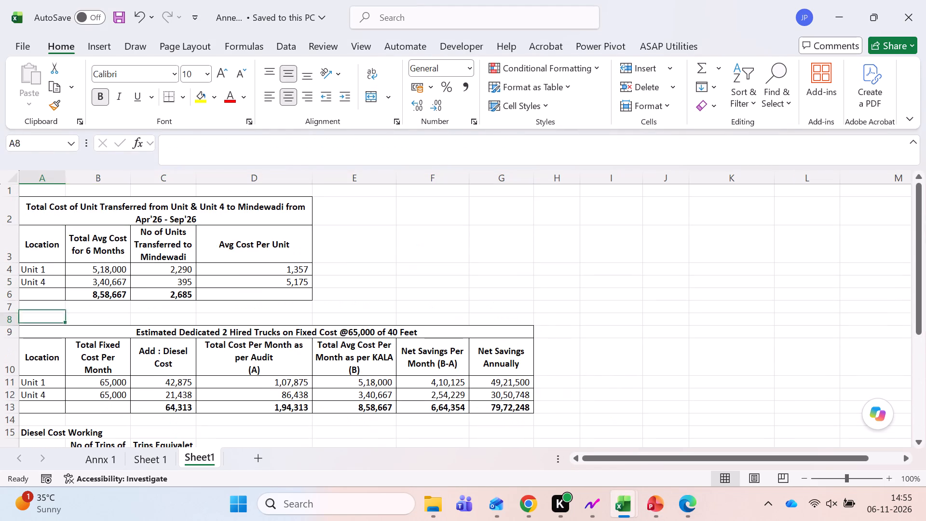
key("Up")
key("Up")
key("Up")
key("Up")
key("Up")
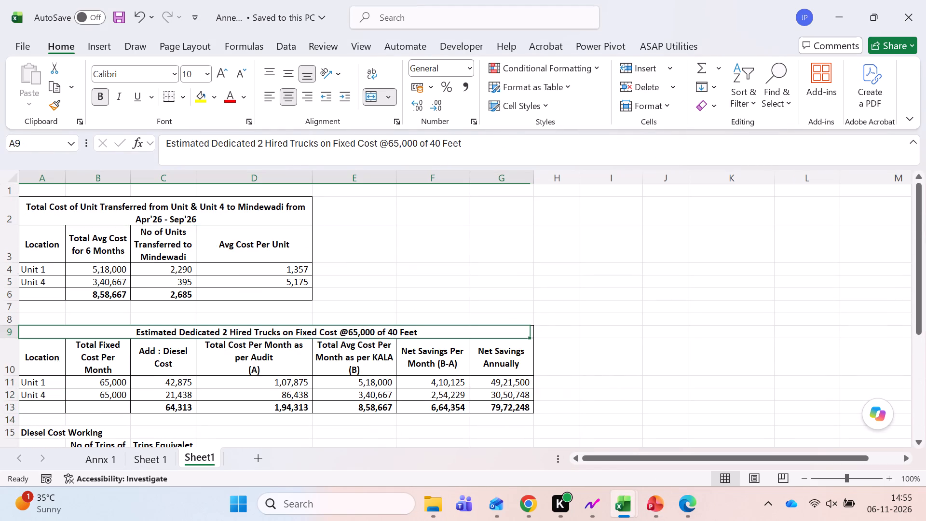
Save the Annexure workbook.
key("ctrl+s")
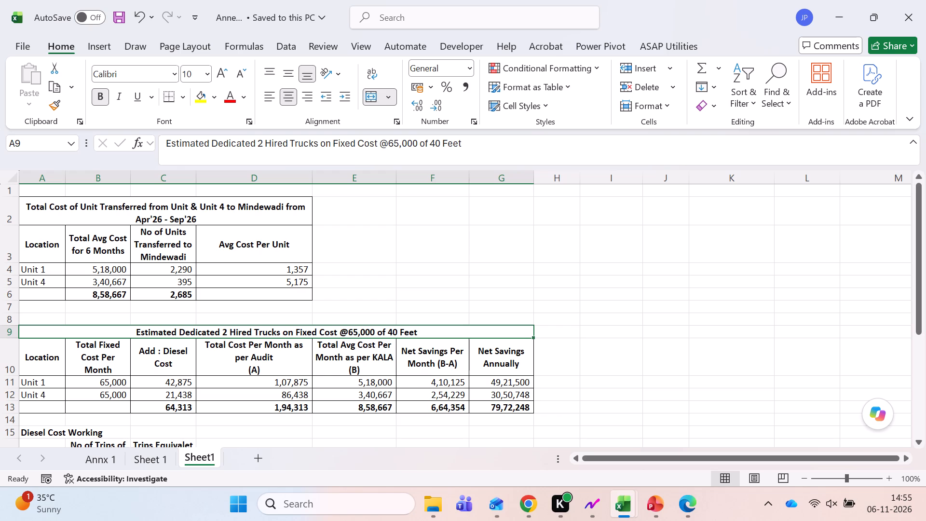
Compare the presentation's highlighted 50% utilisation suggestion with the Annexure workbook's hired truck cost tables.
key("alt+Tab")
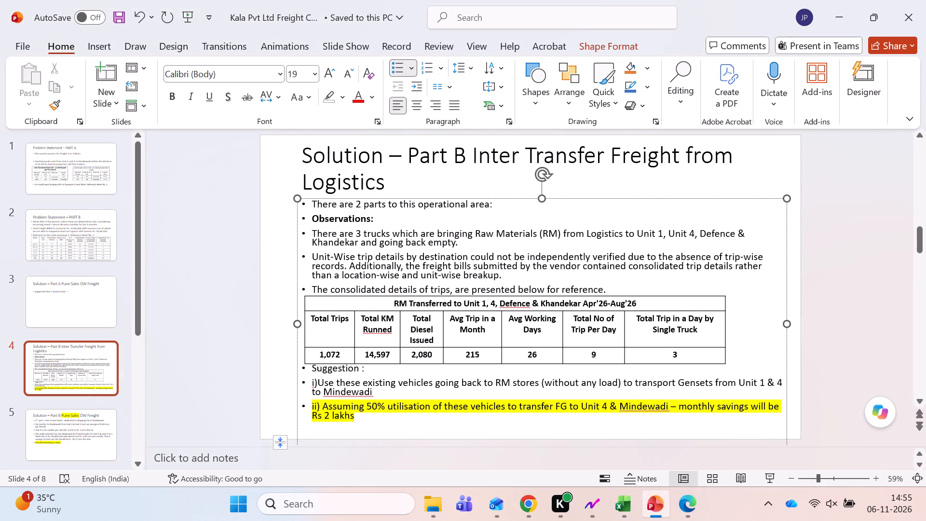
left_click(485, 405)
key("alt+Tab")
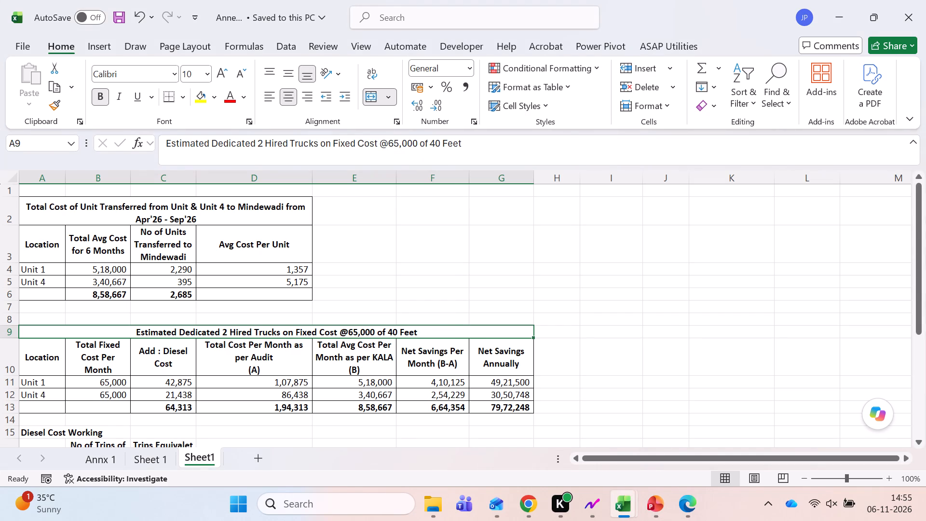
scroll(485, 405, "down", 1)
Switch to the Working workbook's RM Inter Unit Trs sheet and add the bold heading Total Cost of 3 Vehicles in A19.
key("alt+Tab")
key("alt+Tab")
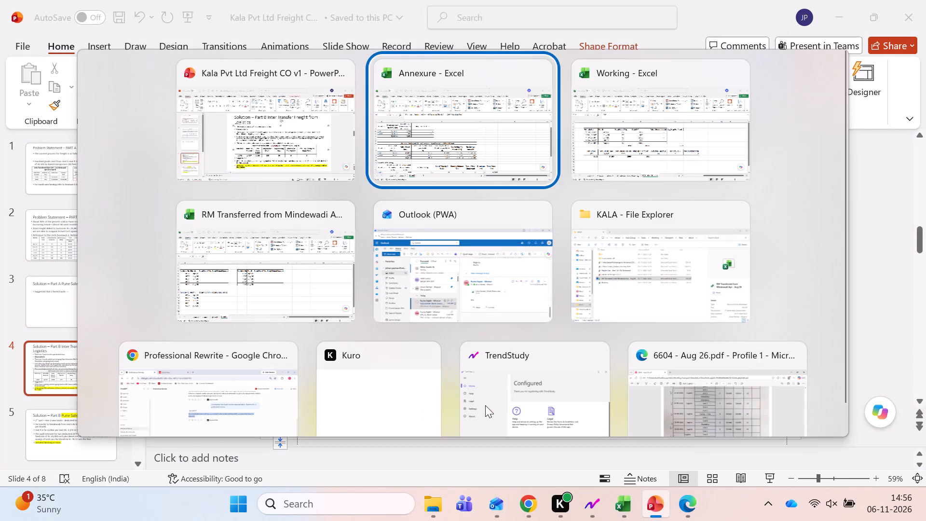
key("alt+Tab")
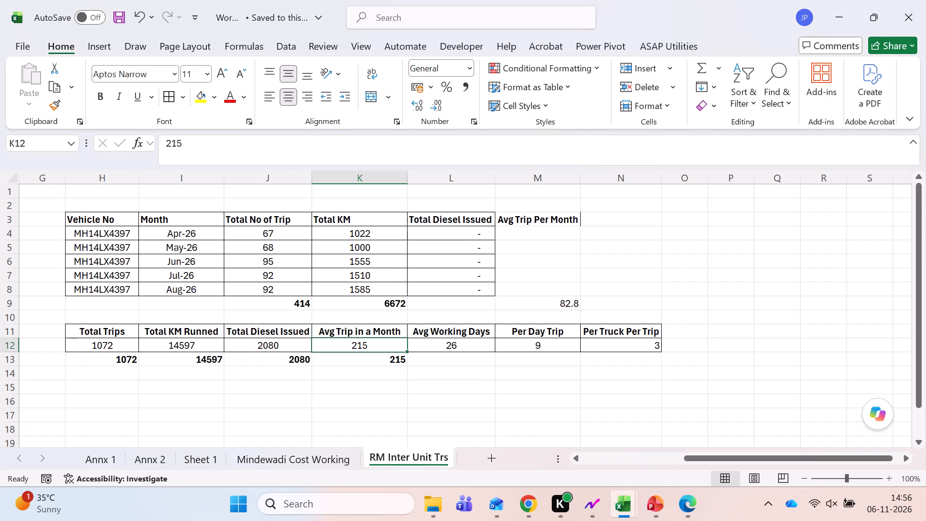
key("ctrl+Left")
key("ctrl+Left")
key("ctrl+Left")
key("ctrl+Left")
key("ctrl+Left")
key("ctrl+Left")
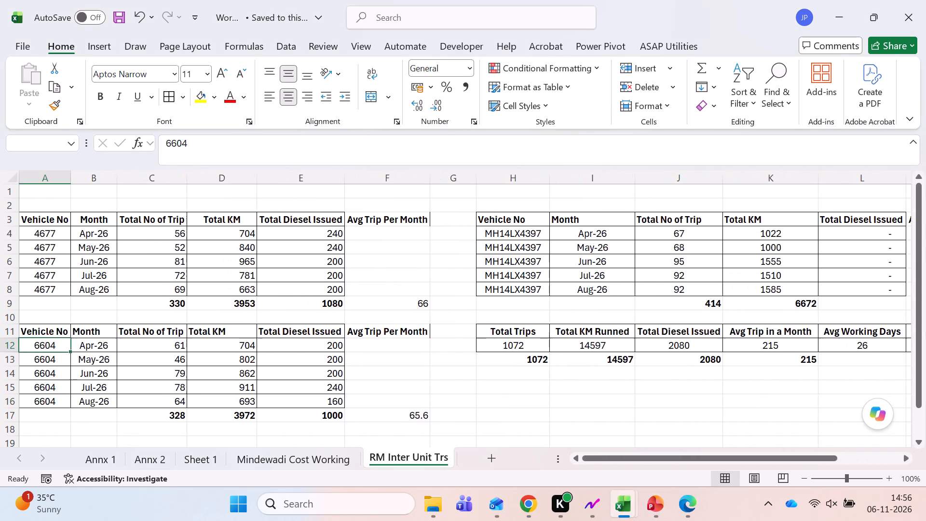
key("Right")
key("Right")
key("Right")
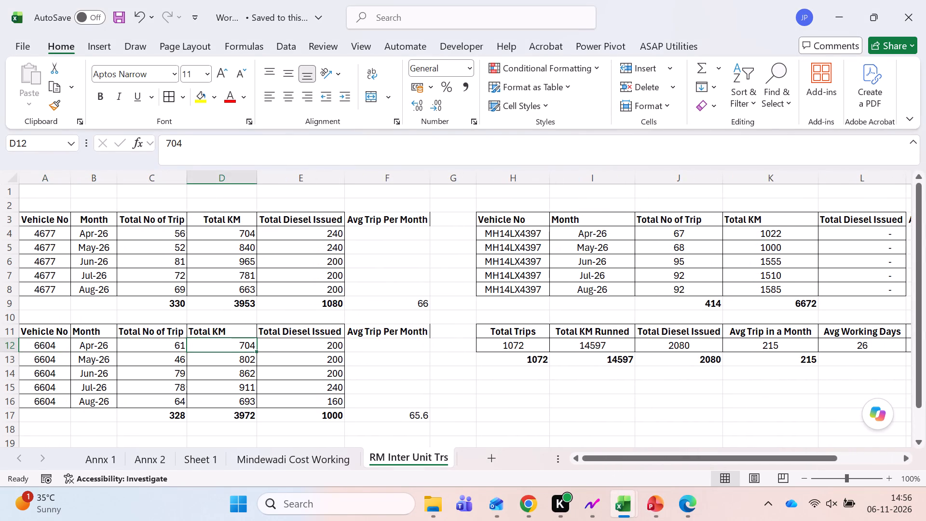
scroll(301, 393, "down", 1)
left_click(28, 389)
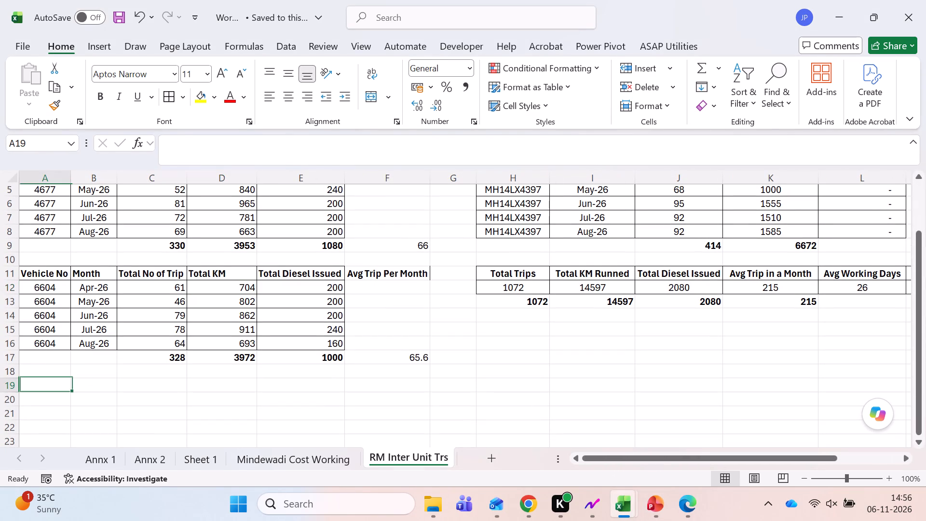
type("Total Cost of 3 Vehicles")
key("Return")
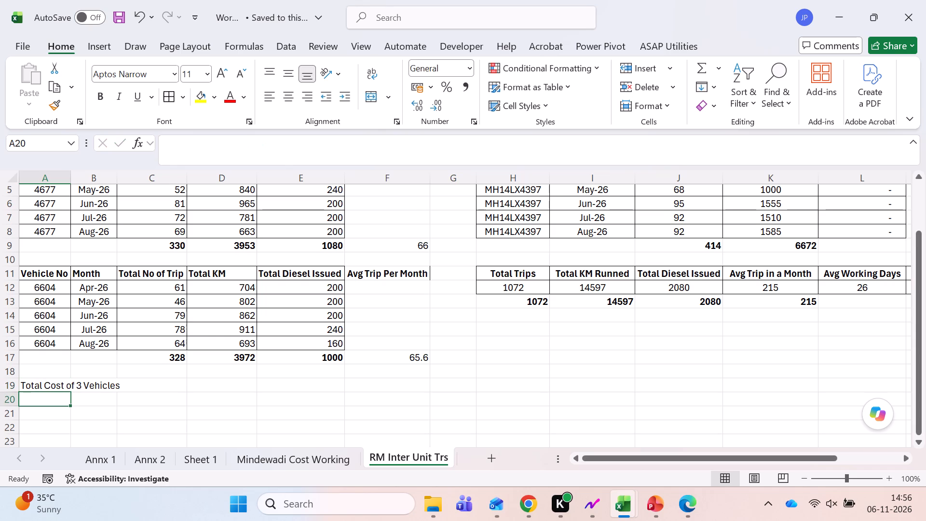
key("Up")
key("ctrl+b")
key("Down")
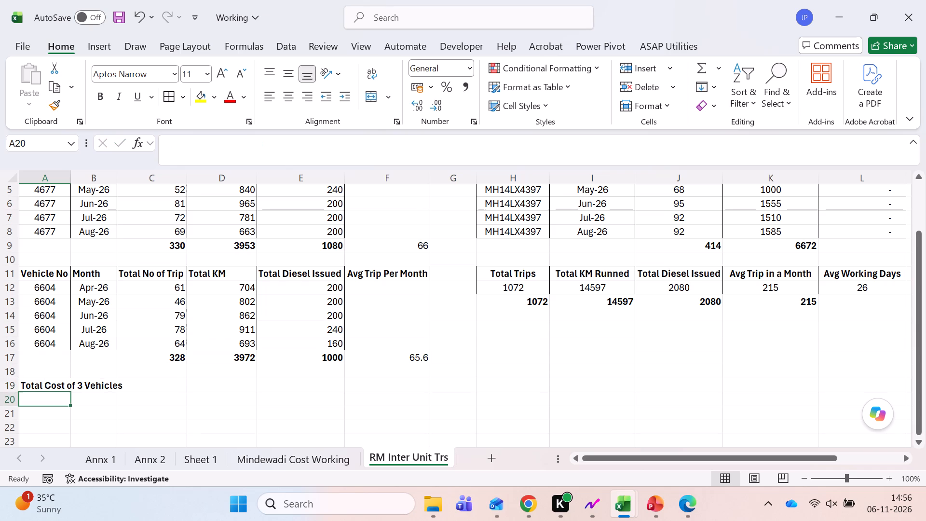
scroll(28, 389, "up", 1)
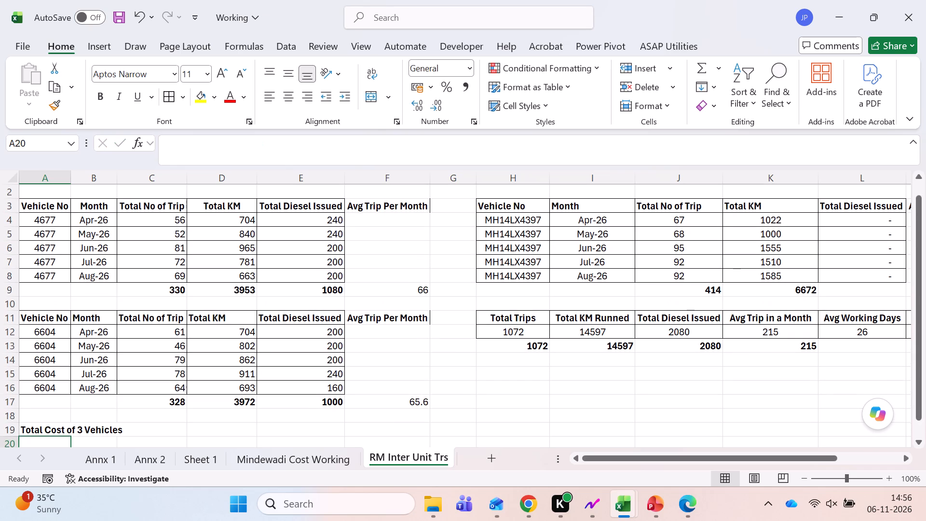
key("equal")
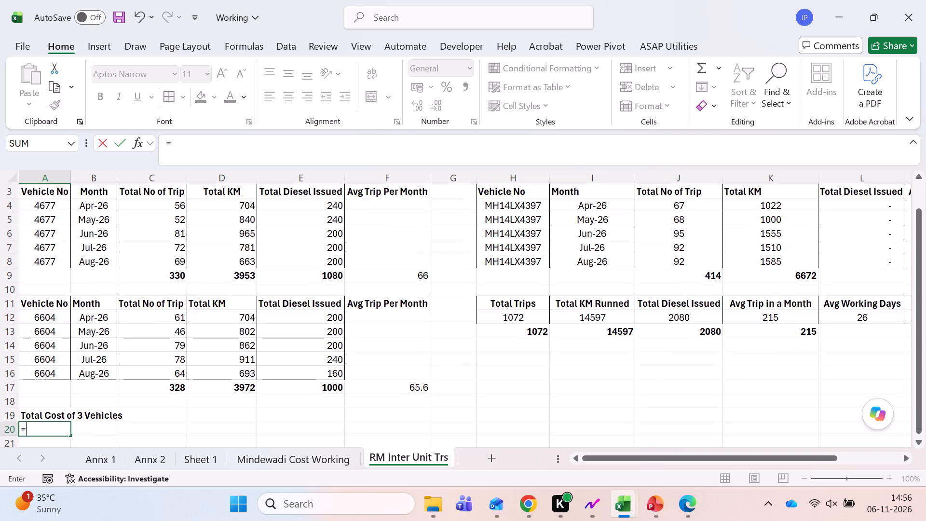
left_click(39, 208)
key("Return")
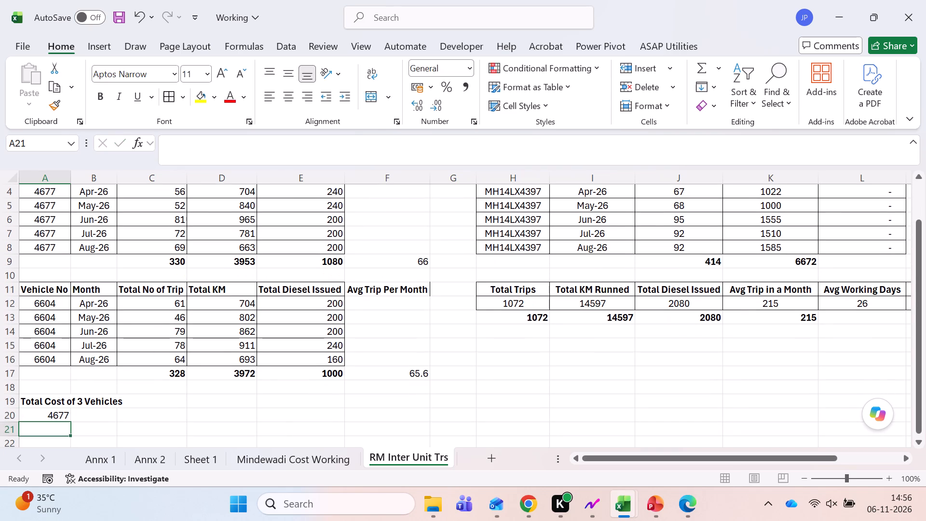
key("equal")
scroll(441, 308, "up", 1)
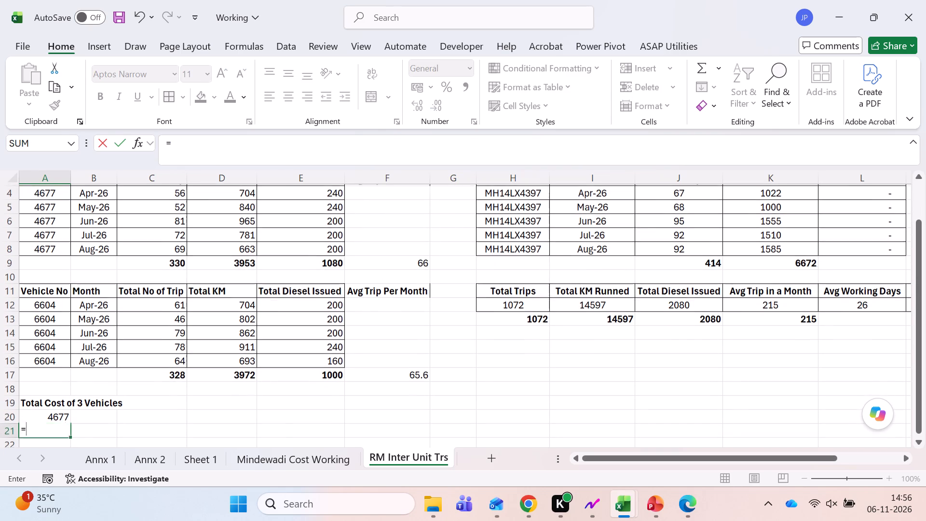
scroll(441, 308, "up", 1)
left_click(504, 236)
key("Return")
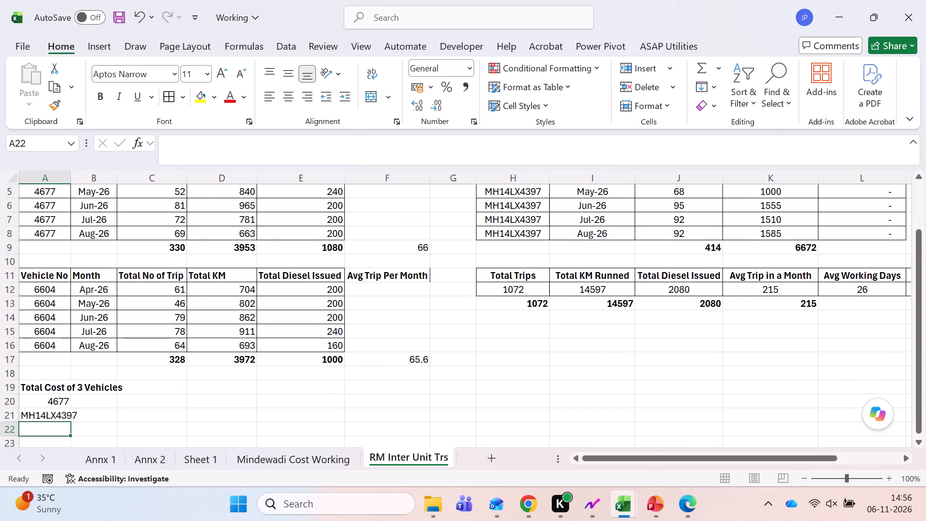
key("equal")
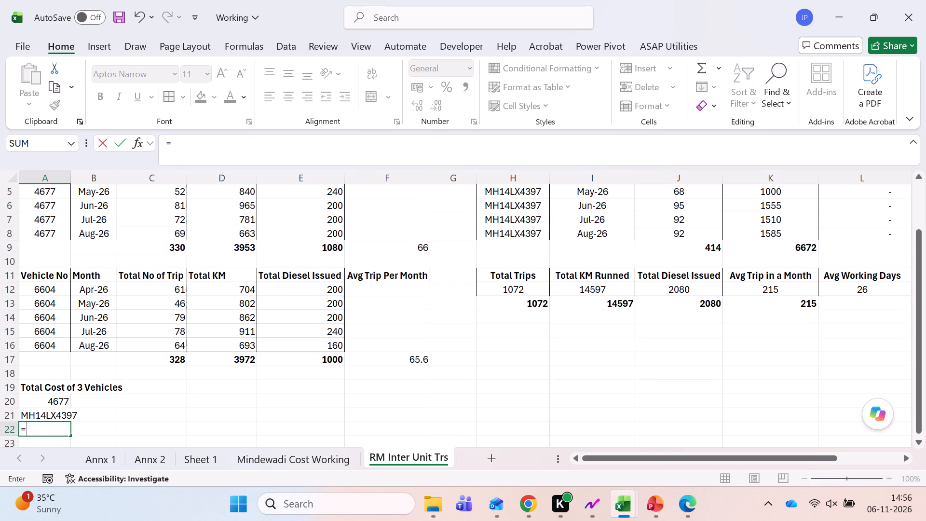
left_click(57, 290)
key("Return")
Extend the cost heading in A19 to read Total Cost of 3 Vehicles for 5 Months.
key("Up")
key("Up")
key("Up")
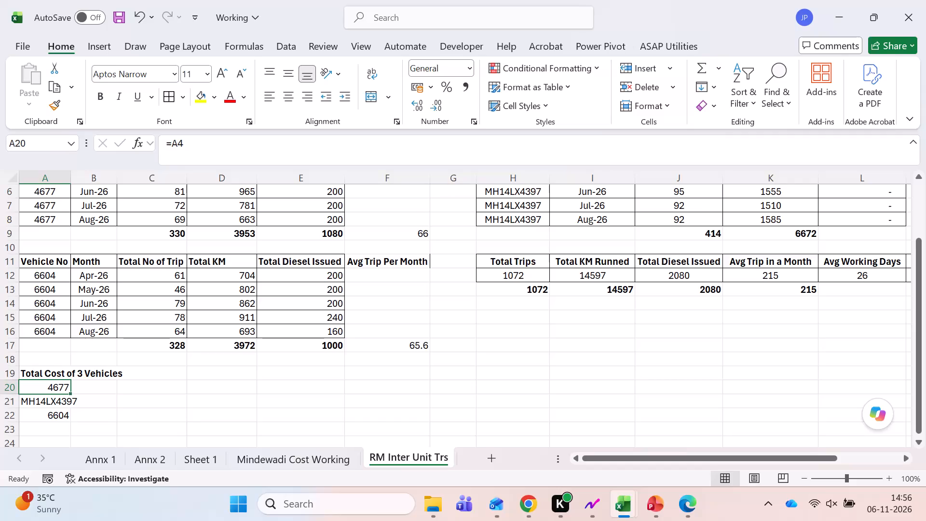
key("Up")
key("F2")
key("space")
type("for 5 Months")
key("Return")
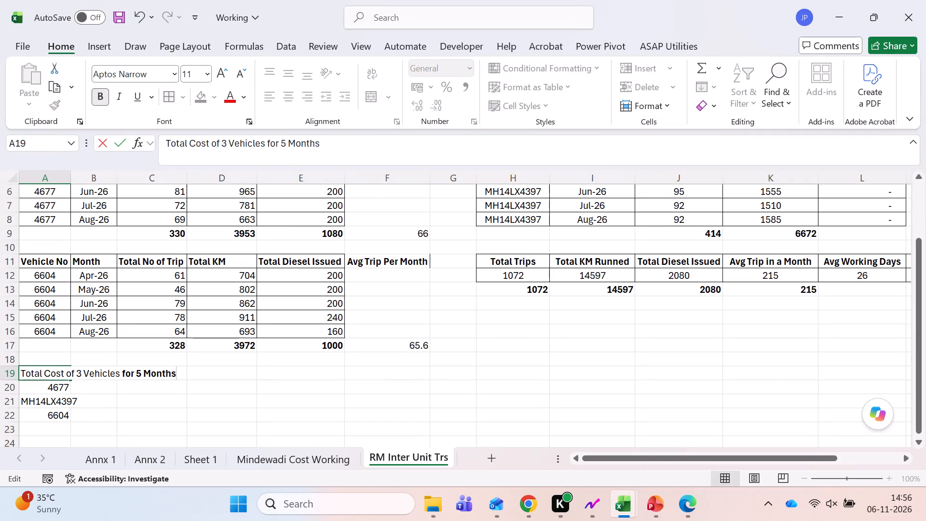
Move the three linked vehicle numbers down one row to A21:A23, freeing A20 for a column heading.
key("Right")
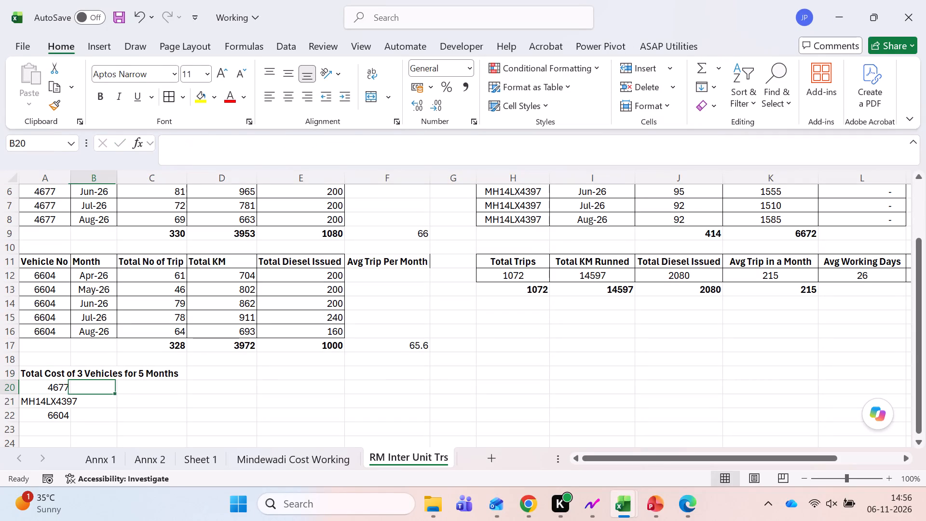
key("Left")
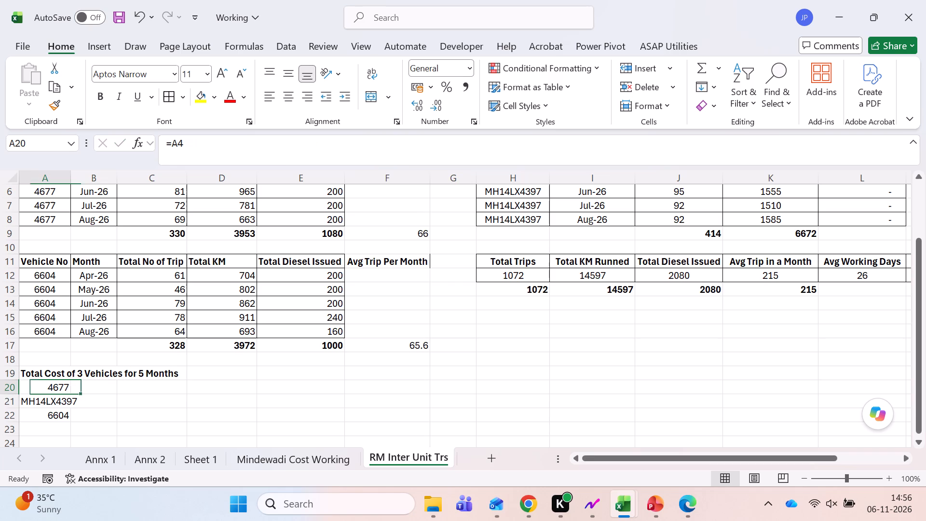
key("shift+Down")
key("shift+Down")
key("ctrl+x")
key("Down")
key("Return")
key("Up")
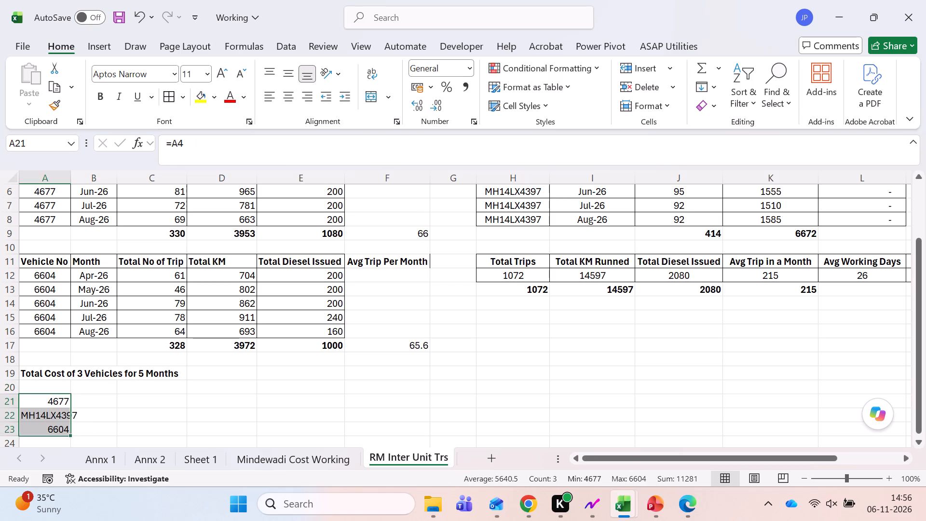
Add the bold column heading Vehicle No in A20, above the three vehicle numbers.
key("Right")
key("Down")
key("Down")
key("Left")
key("Down")
key("Down")
key("Down")
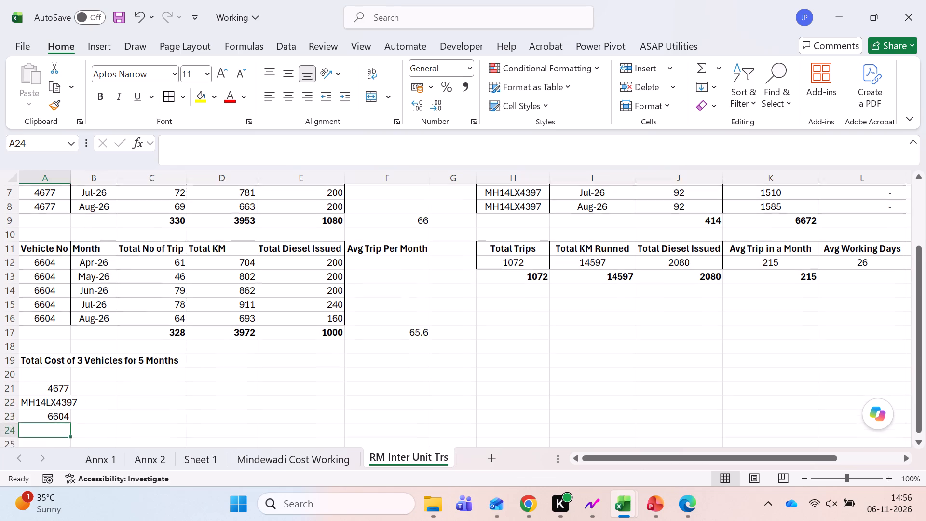
key("Up")
key("Up")
key("Up")
key("Up")
key("Up")
type("Vehicke")
key("space")
key("BackSpace")
key("BackSpace")
key("BackSpace")
type("le No")
key("Tab")
key("Left")
key("ctrl+b")
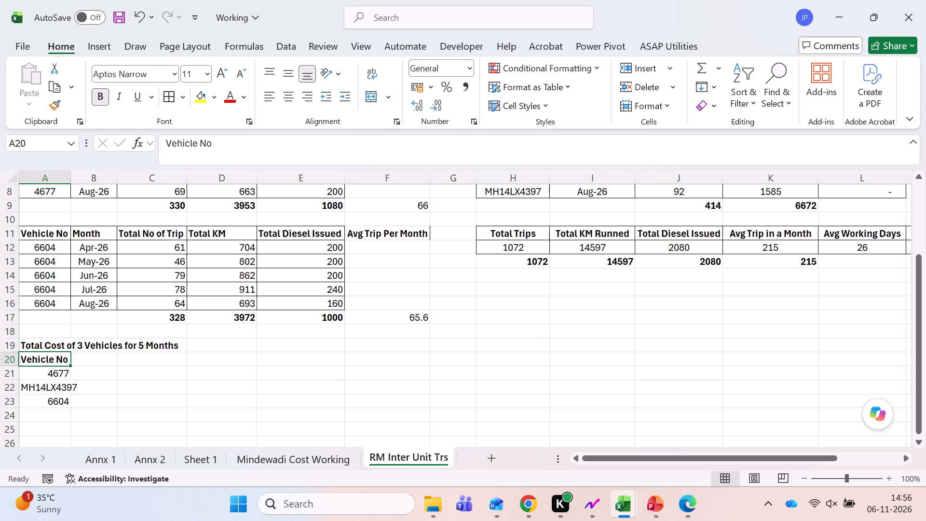
Enter the column heading Fixed Month in B20, beside Vehicle No.
key("Right")
type("FIxed Month")
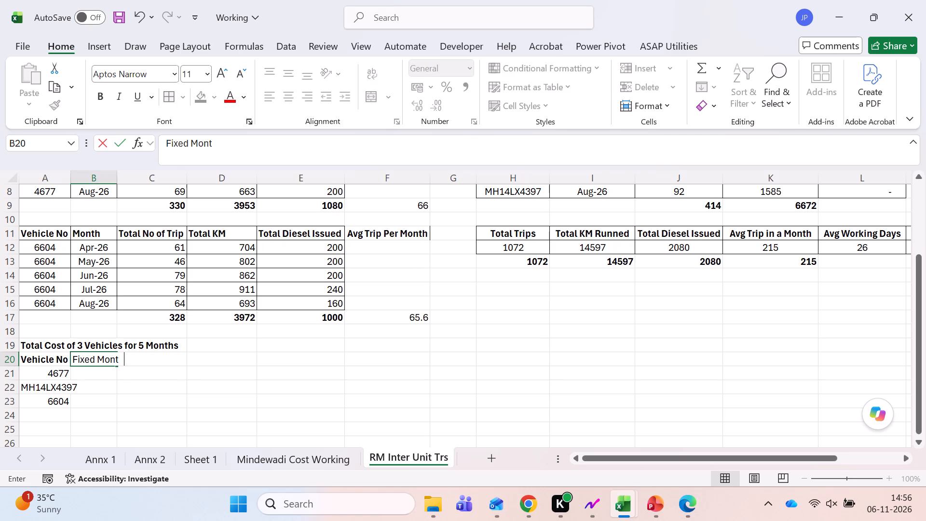
key("Return")
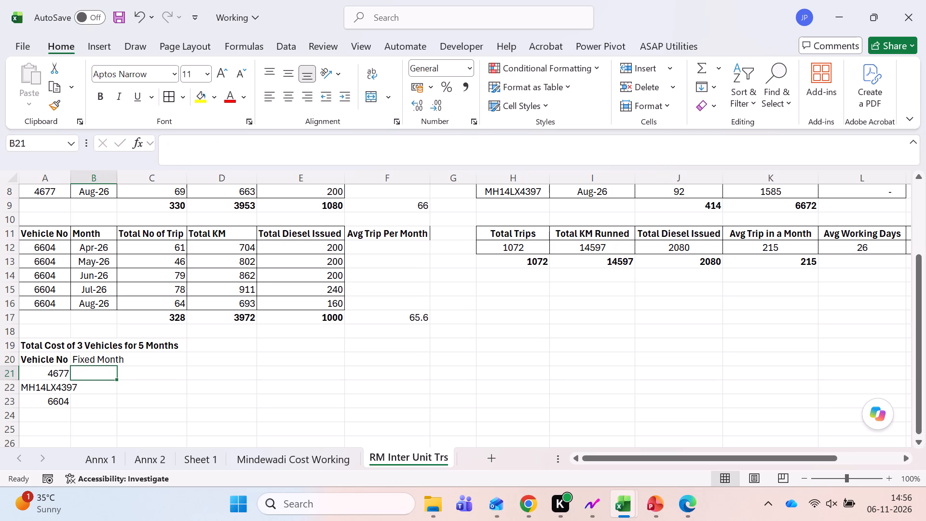
Enter the fixed monthly costs beside the vehicle numbers: 55000 in B21 and 65000 in B22 and B23.
type("55000")
key("Return")
type("65000")
key("Return")
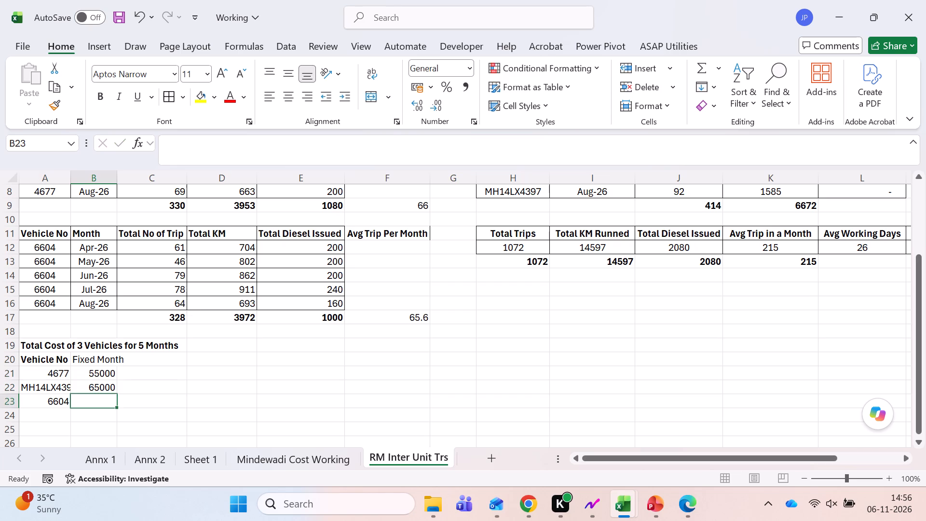
key("ctrl+d")
Make the Fixed Month heading in B20 bold and fit column B's width to it.
key("Up")
key("Up")
key("Up")
key("Right")
key("Left")
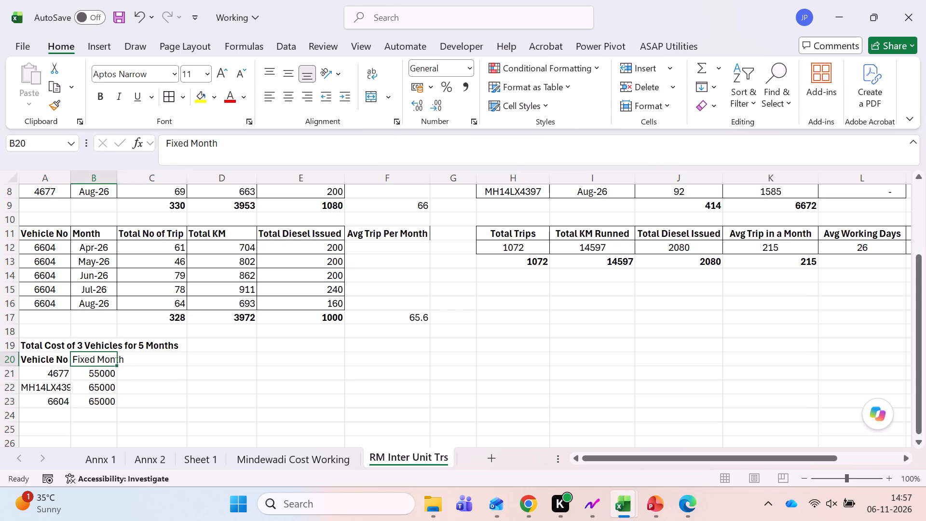
key("ctrl+b")
key("alt+h")
type("oi")
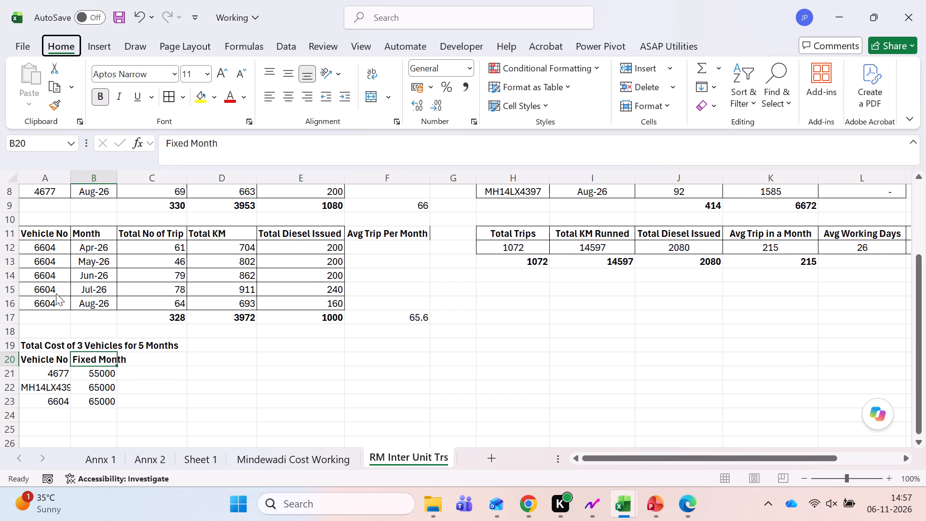
Add the bold heading Total Cost for 5 Months in C20 and fit column C's width to it.
key("Right")
type("Total COst for 5 m")
key("BackSpace")
type("Months")
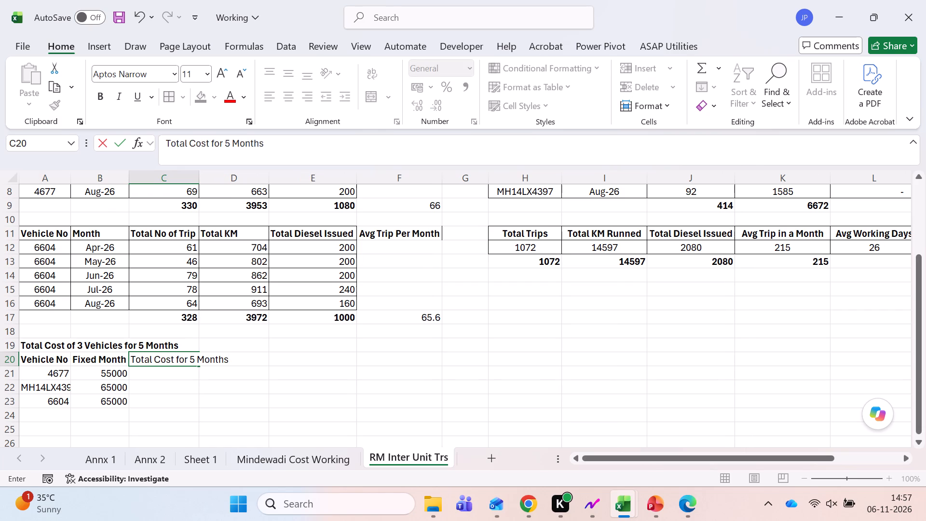
key("Return")
key("Up")
key("ctrl+b")
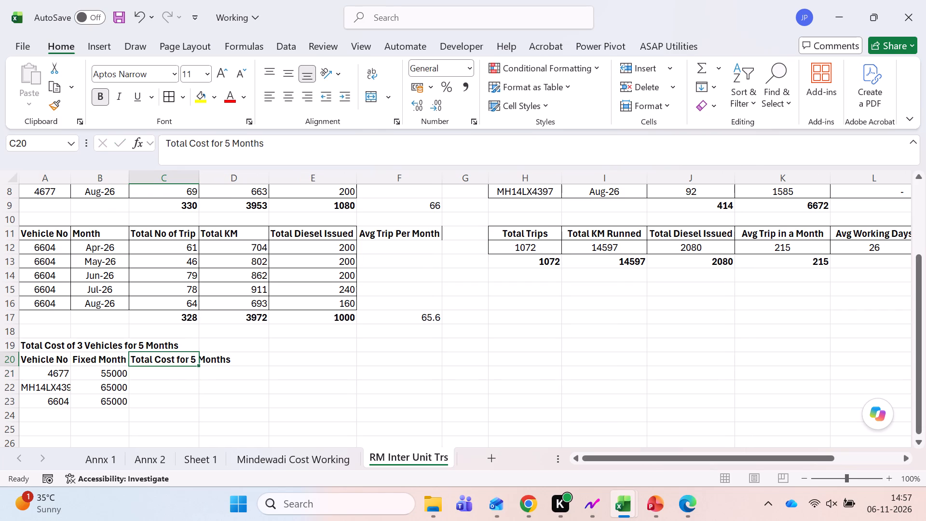
key("alt+h")
type("oi")
key("Down")
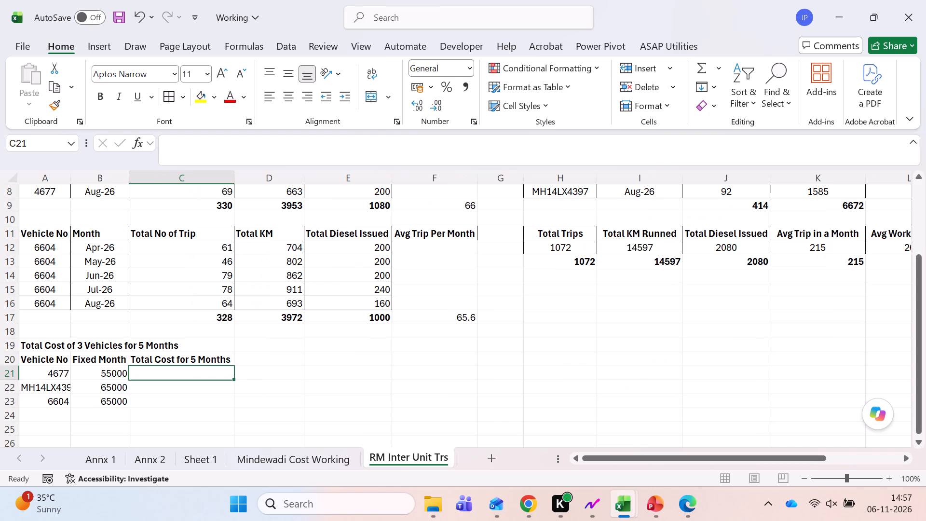
Calculate each vehicle's five-month cost in C21:C23 by multiplying its fixed monthly amount by 5.
key("equal")
key("Left")
type("*6")
key("BackSpace")
key("5")
key("Return")
key("ctrl+d")
key("Down")
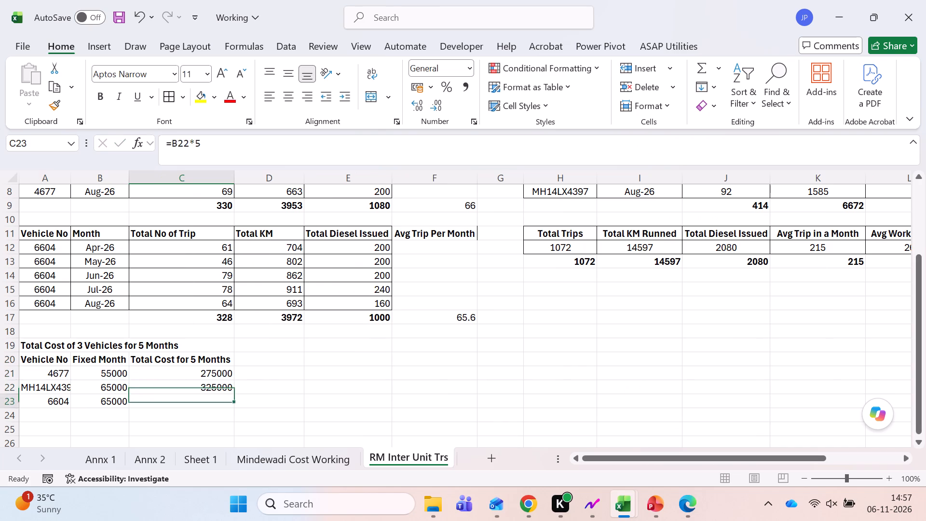
key("ctrl+d")
Sum the three vehicles' five-month costs in C24 and make the total bold.
key("Down")
key("alt+equal")
key("Tab")
key("Left")
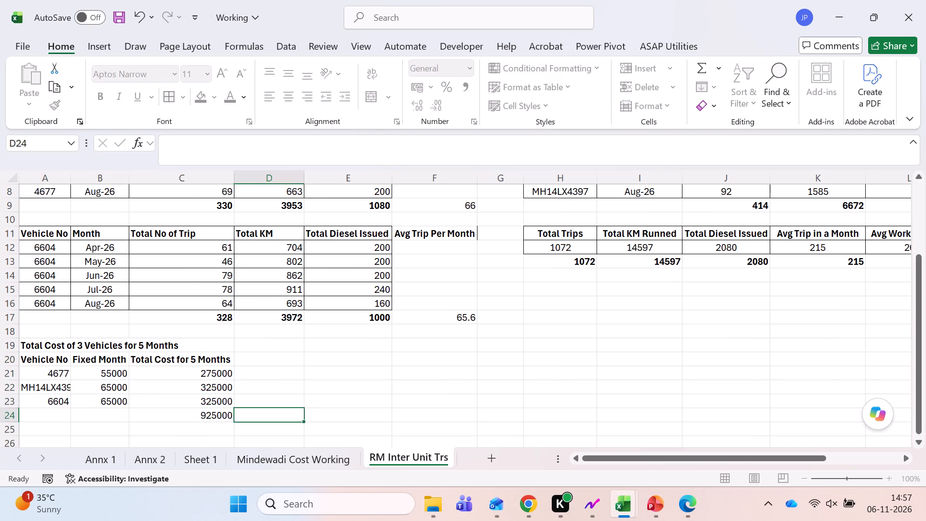
key("ctrl+b")
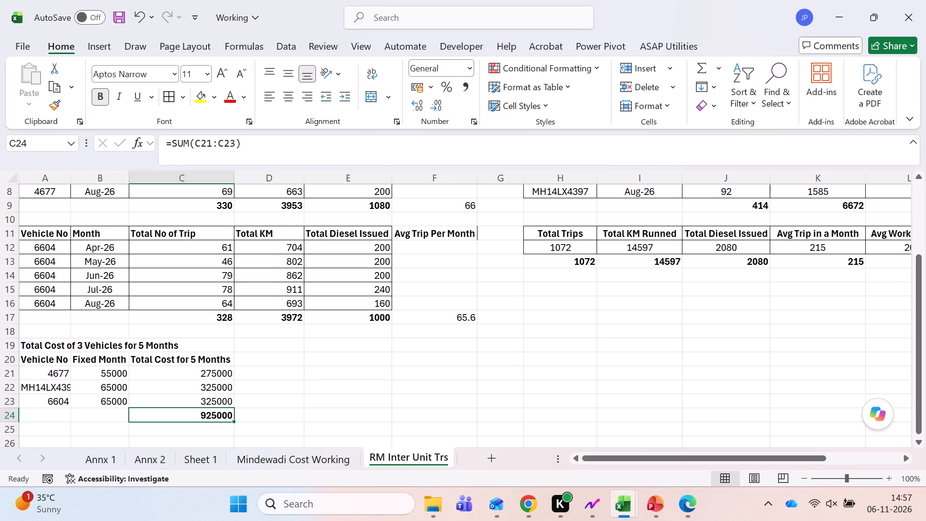
Fit column A's width to the full vehicle number in A22.
key("Left")
key("Right")
key("Left")
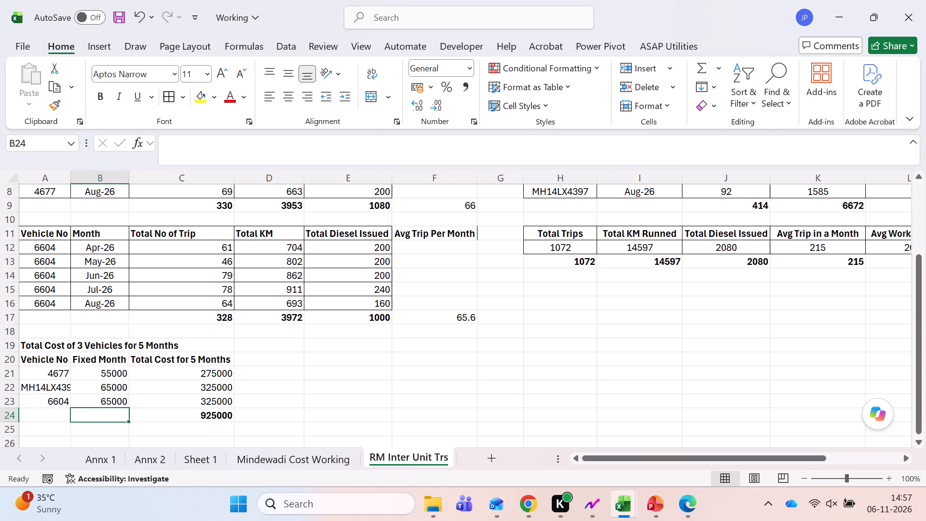
key("Left")
key("Up")
key("Up")
key("Up")
key("Down")
key("alt+h")
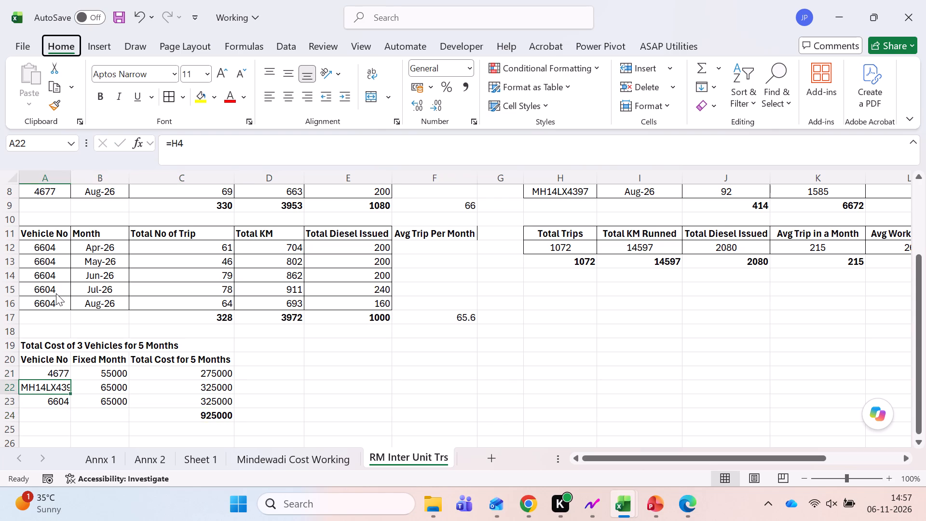
type("oi")
key("Left")
key("Down")
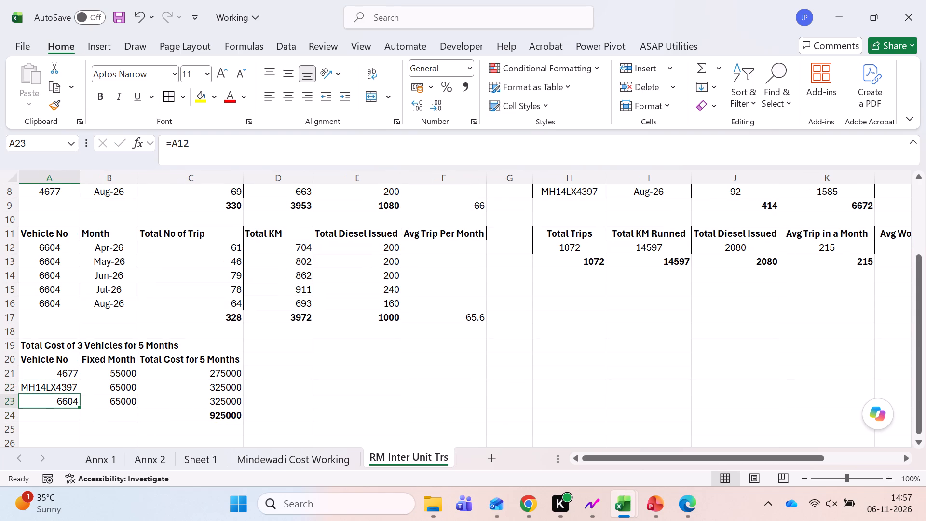
Look up the full vehicle registration number in the 4677 - Apr 26 bill in the Deva Logistics Bill folder, then return to the Working workbook.
left_click(436, 497)
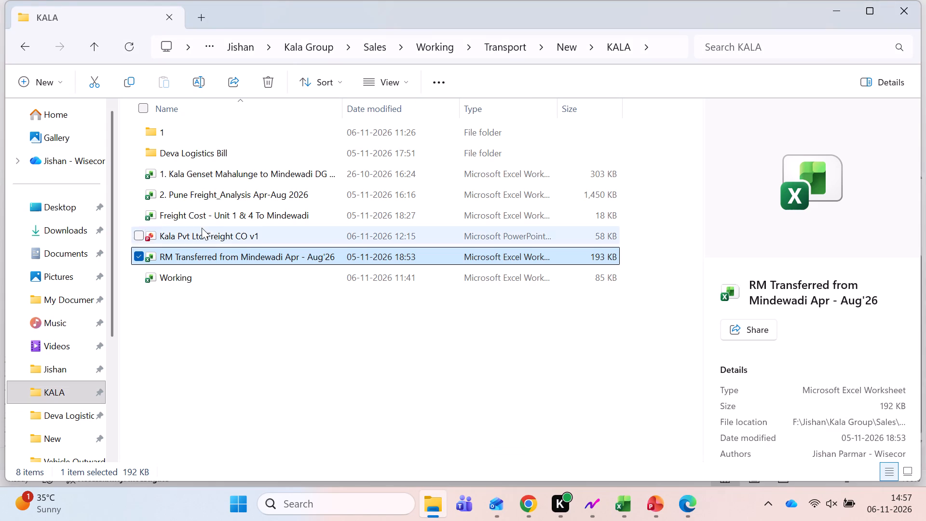
double_click(165, 155)
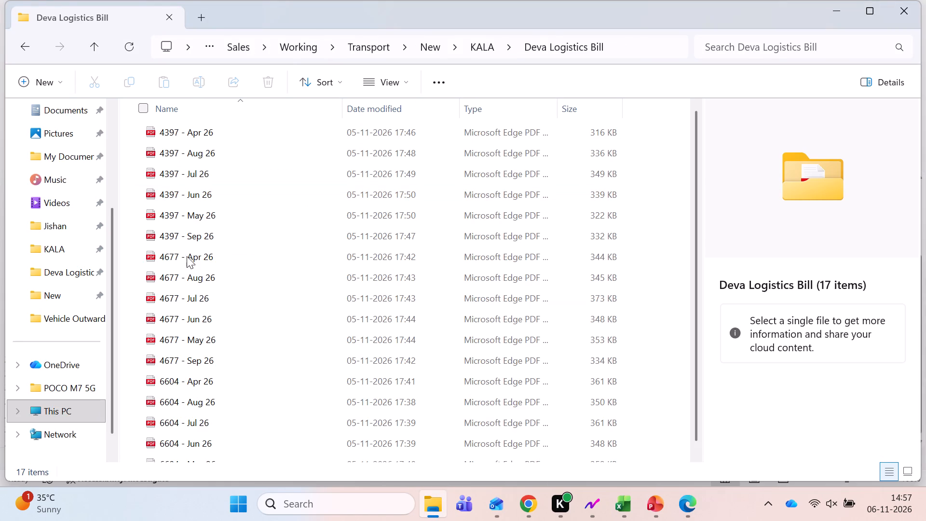
double_click(188, 252)
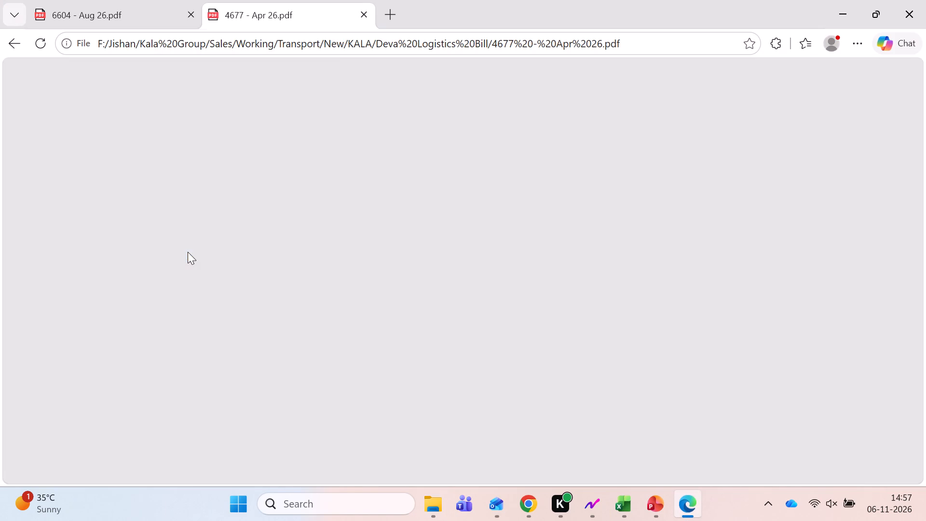
scroll(409, 356, "up", 1)
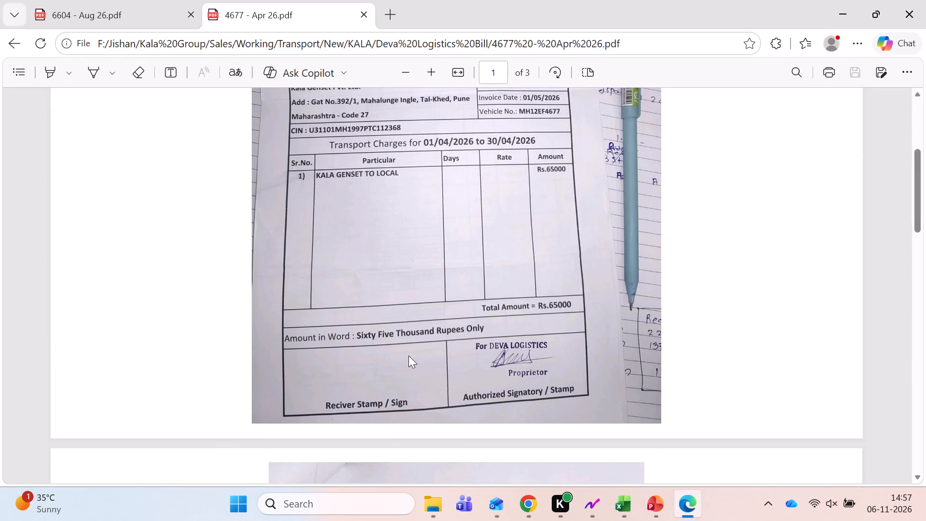
scroll(409, 356, "up", 1)
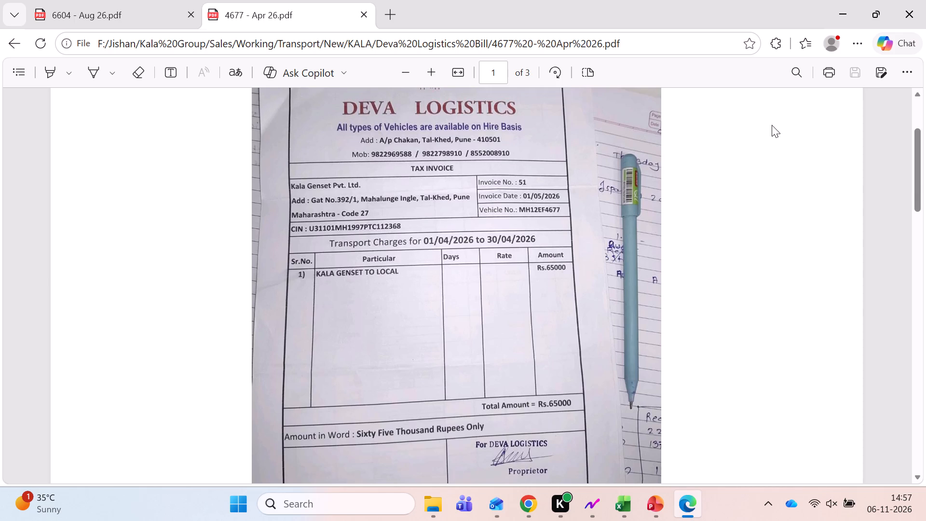
left_click(895, 15)
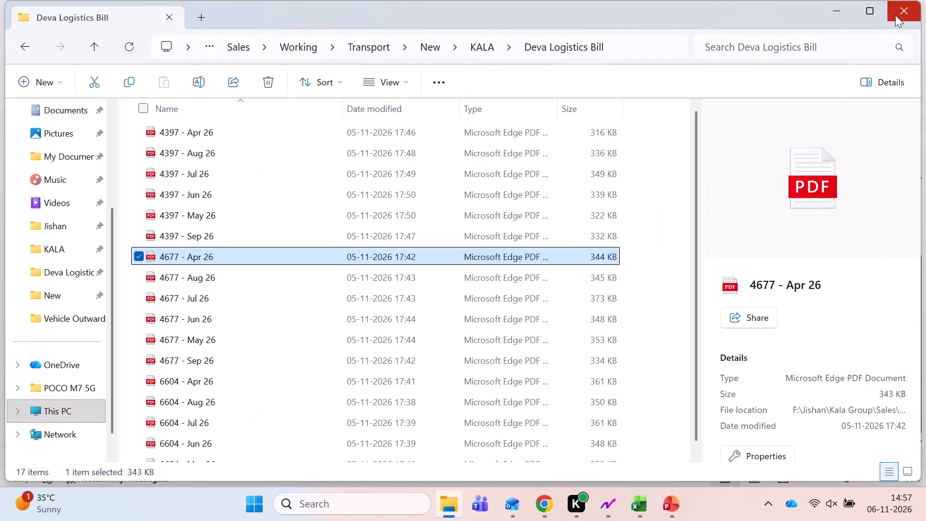
key("alt+Tab")
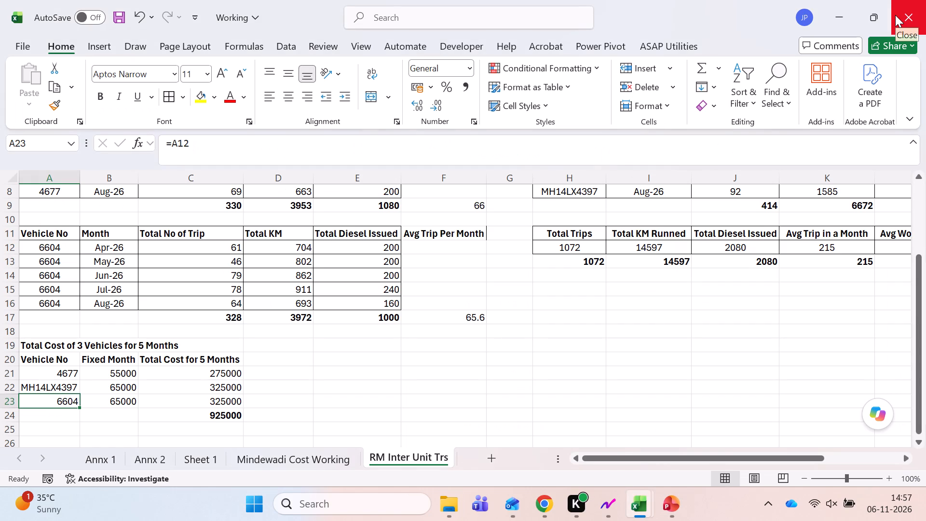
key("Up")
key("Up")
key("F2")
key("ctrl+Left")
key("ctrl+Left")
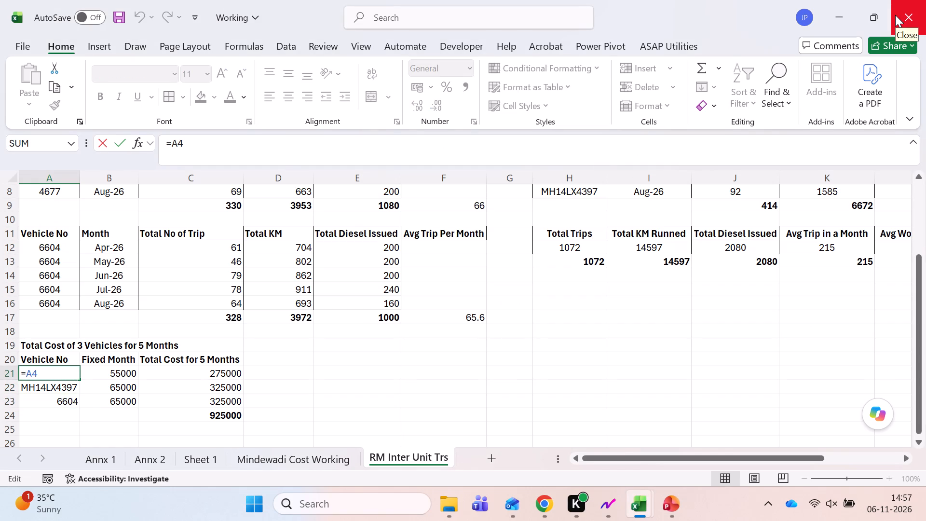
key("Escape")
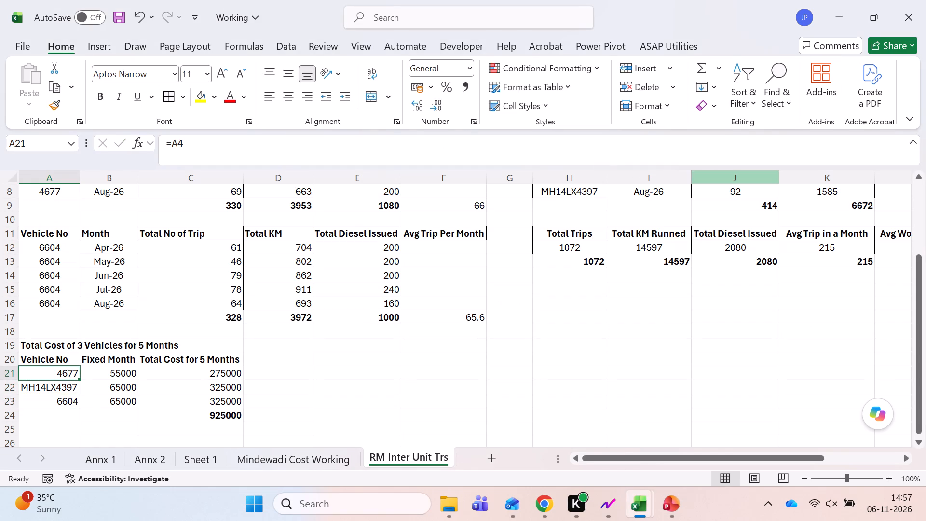
scroll(521, 278, "up", 2)
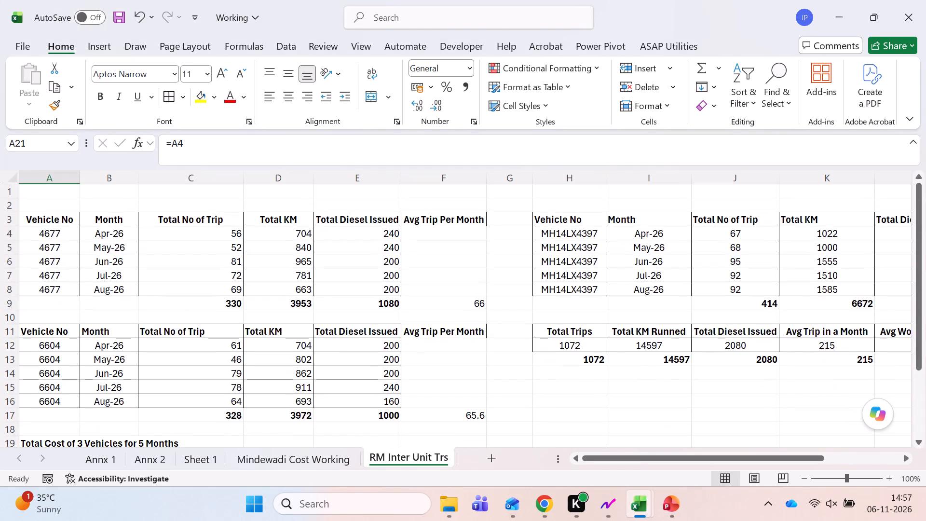
left_click(42, 233)
left_click(166, 139)
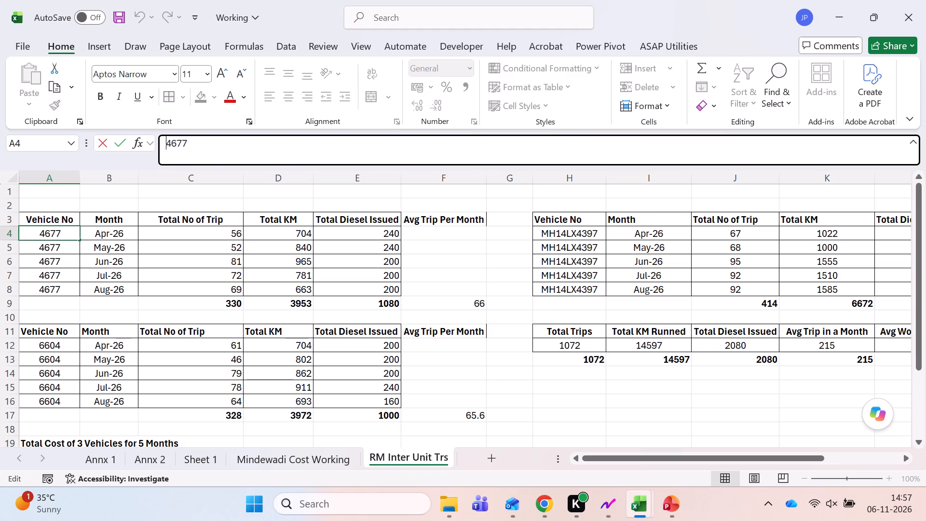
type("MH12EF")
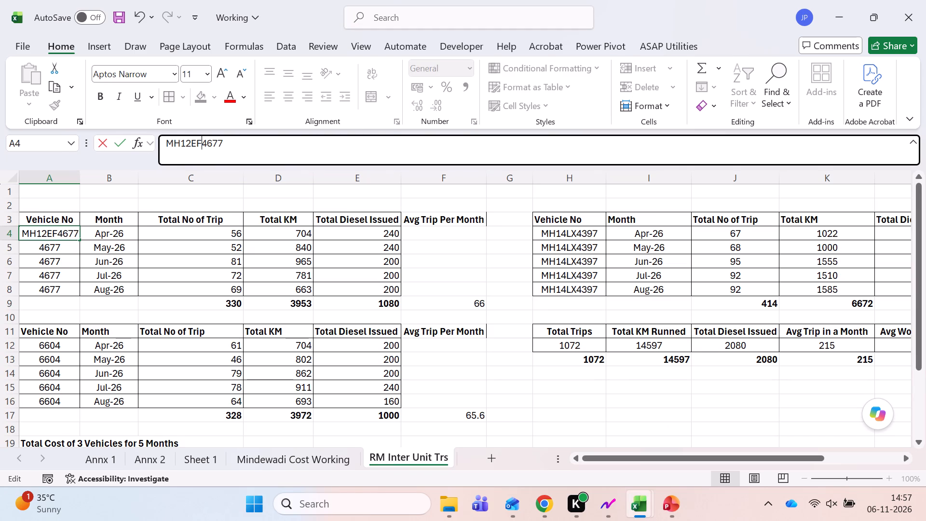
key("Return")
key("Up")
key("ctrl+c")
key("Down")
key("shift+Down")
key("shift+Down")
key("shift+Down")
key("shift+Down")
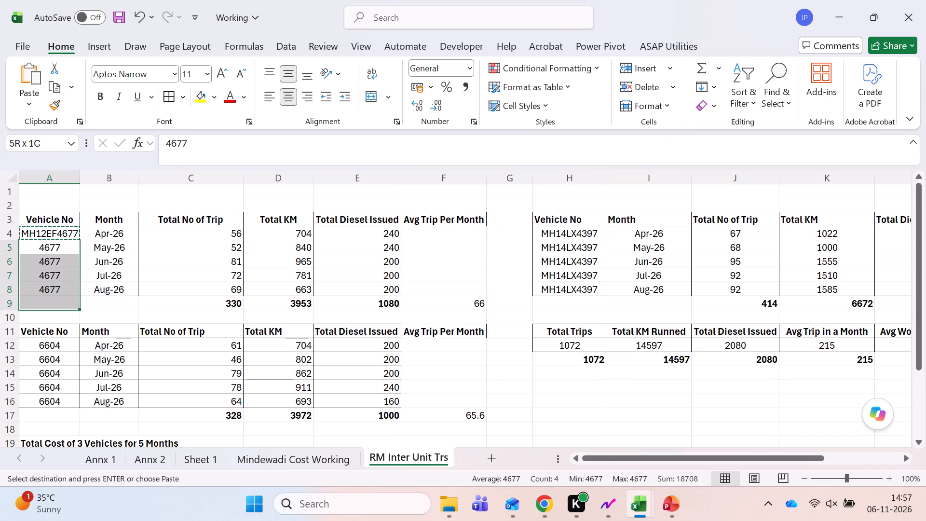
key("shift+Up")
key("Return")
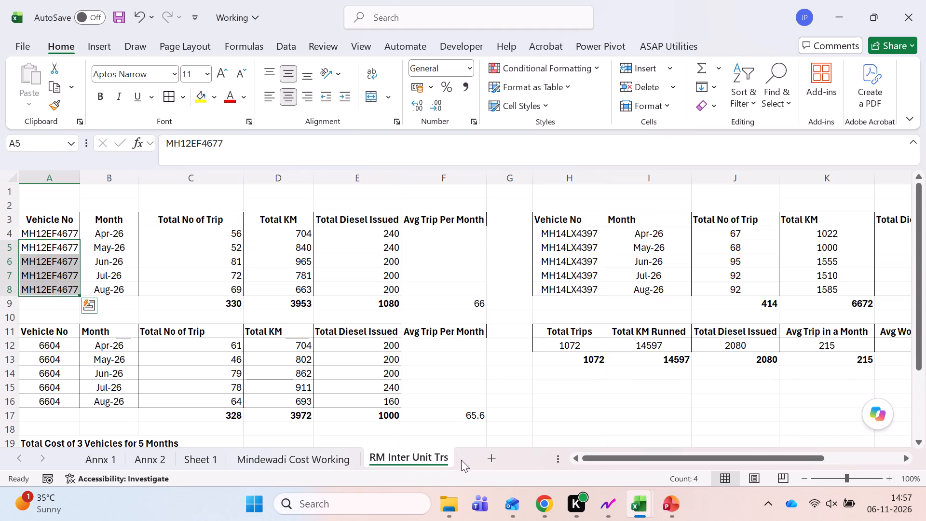
Look up the full vehicle registration number in the 6604 - Apr 26 bill and return to the Working workbook.
left_click(451, 505)
double_click(208, 384)
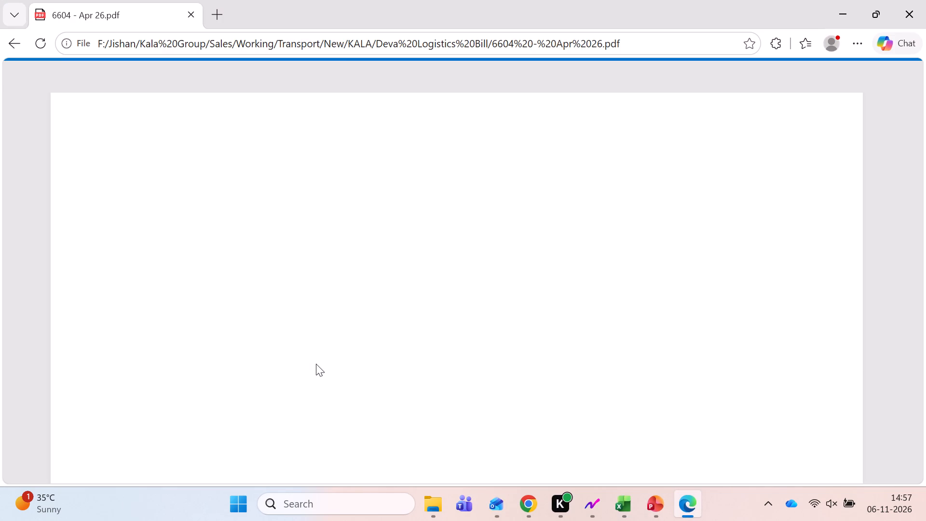
scroll(316, 364, "up", 11)
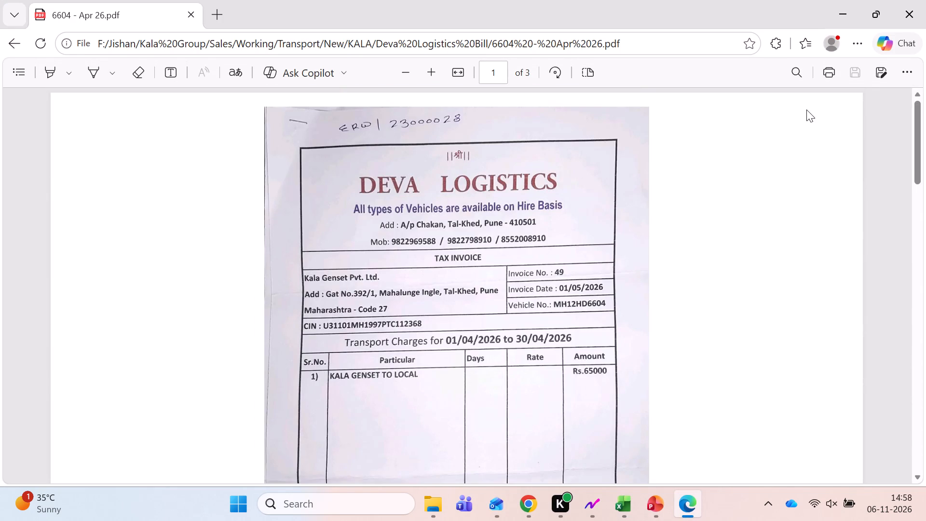
left_click(913, 0)
key("alt+Tab")
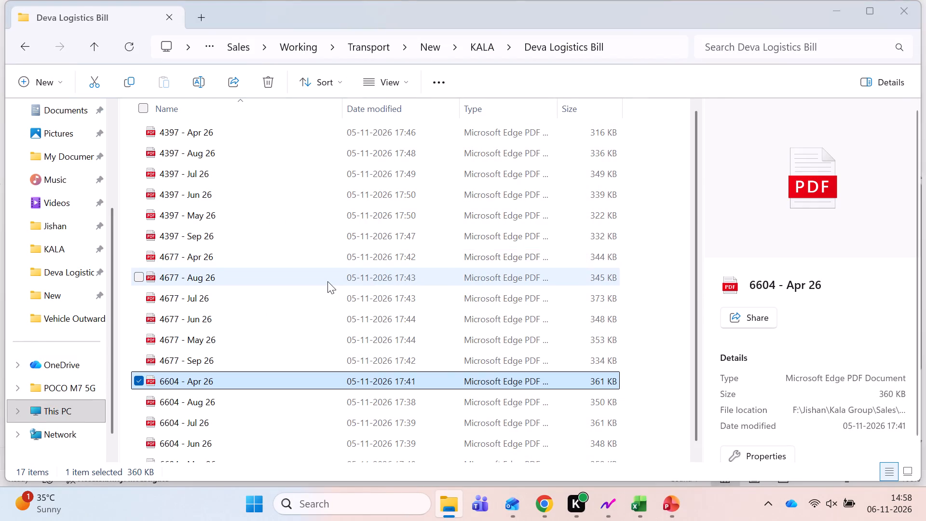
left_click(48, 343)
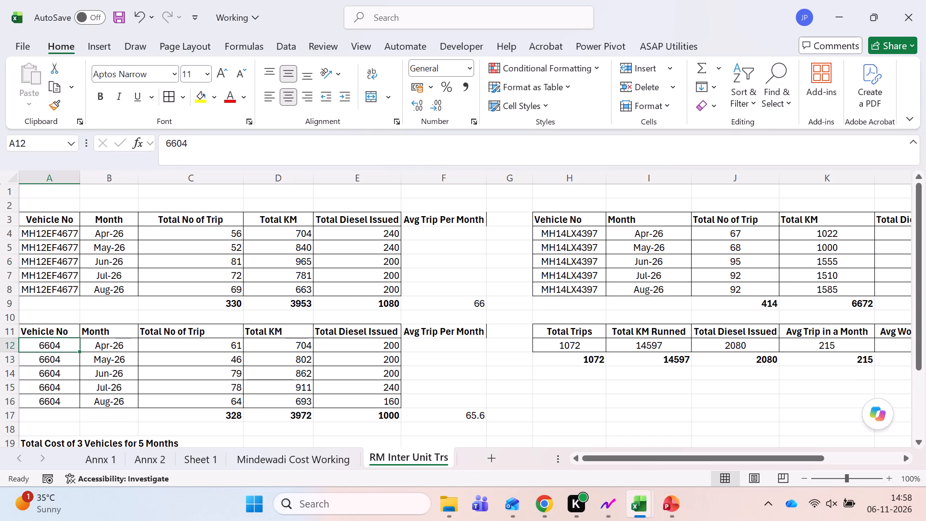
left_click(166, 147)
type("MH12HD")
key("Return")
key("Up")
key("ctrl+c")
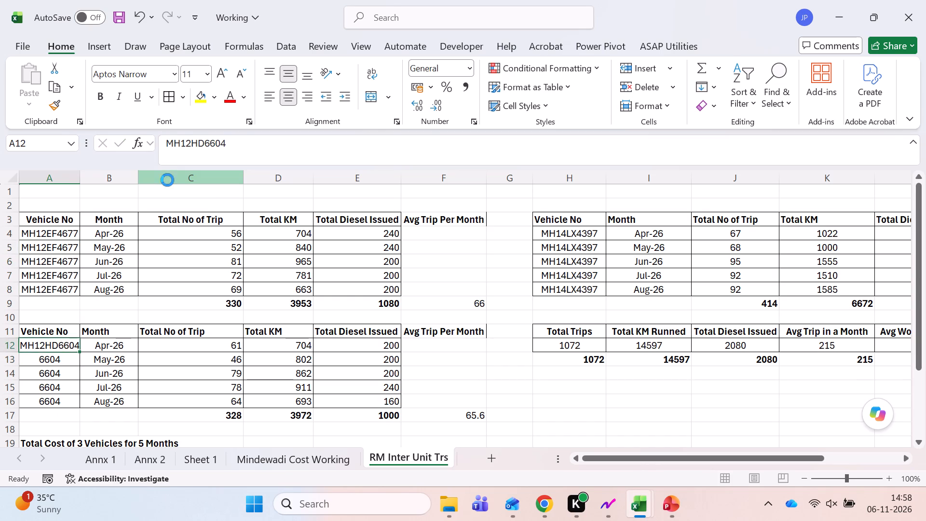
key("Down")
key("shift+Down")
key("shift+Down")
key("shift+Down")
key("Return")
Fit column A's width to the full vehicle number in A12.
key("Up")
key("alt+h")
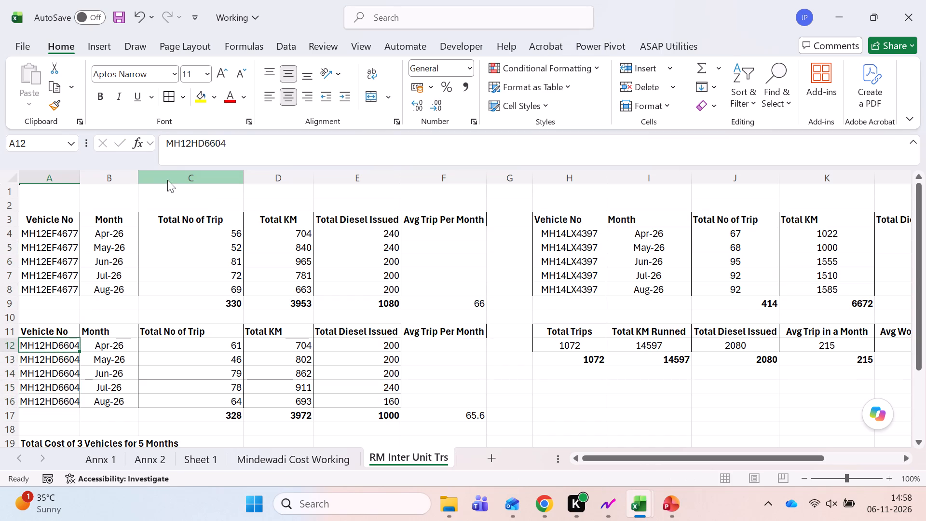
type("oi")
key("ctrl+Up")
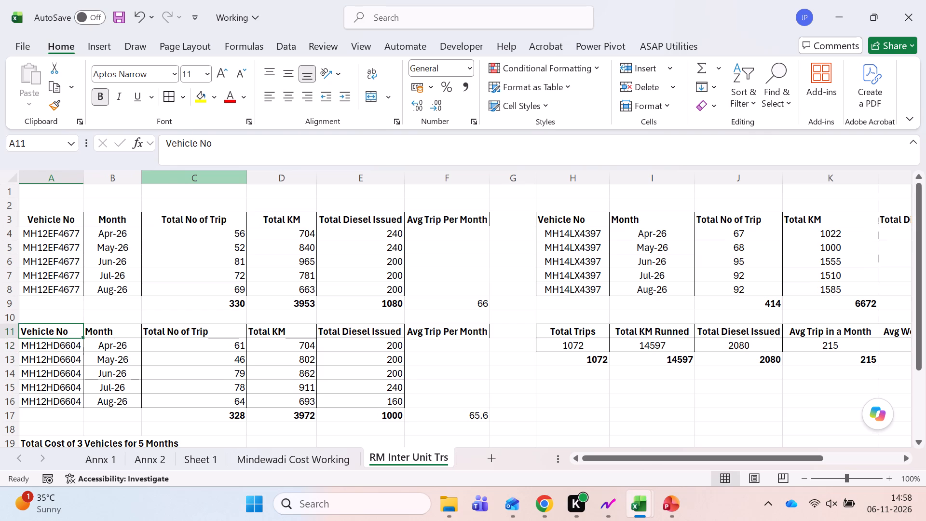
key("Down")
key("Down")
Replace the vehicle number formulas in A21:A23 of the five-month cost table with their values and save the workbook.
scroll(125, 447, "down", 1)
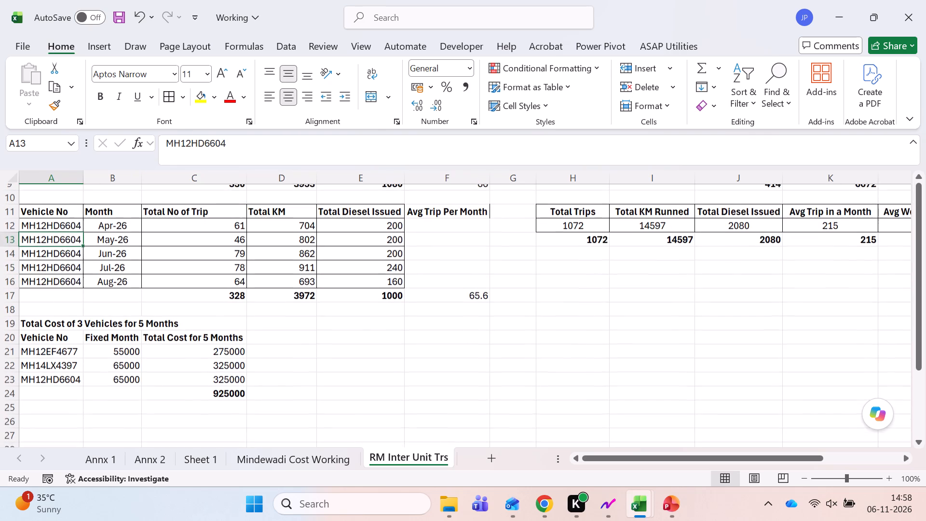
left_click(63, 371)
key("Up")
key("Up")
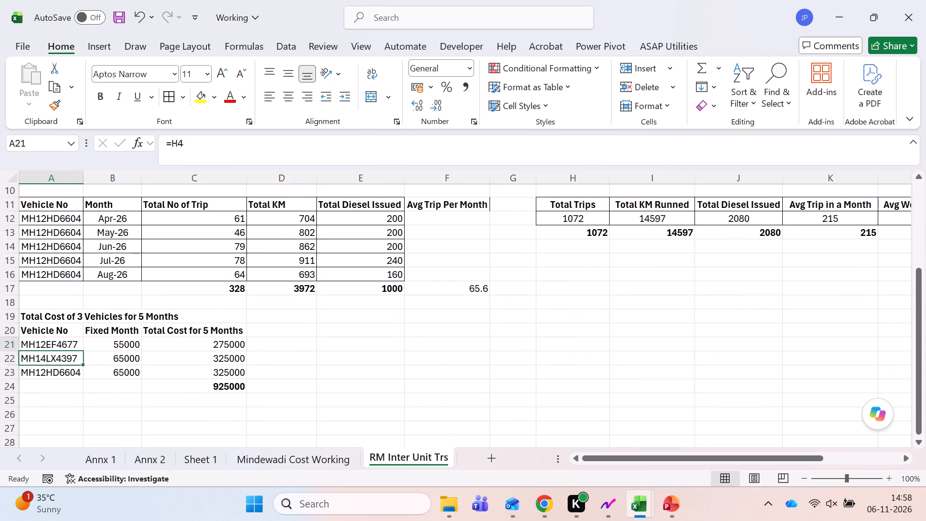
key("shift+Down")
key("shift+Down")
key("ctrl+c")
key("alt+e")
type("sv")
key("Return")
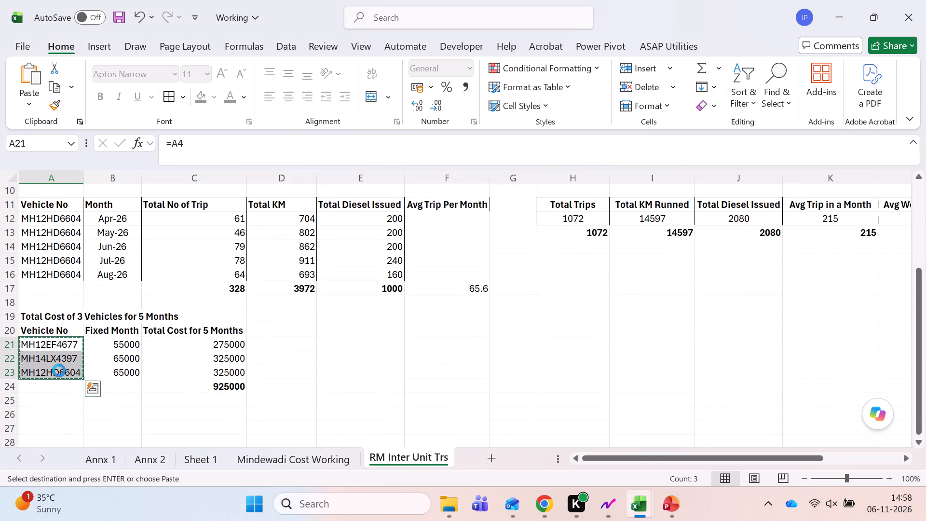
key("Escape")
key("Down")
key("Down")
key("Down")
key("Down")
key("Right")
key("Right")
key("Right")
key("Up")
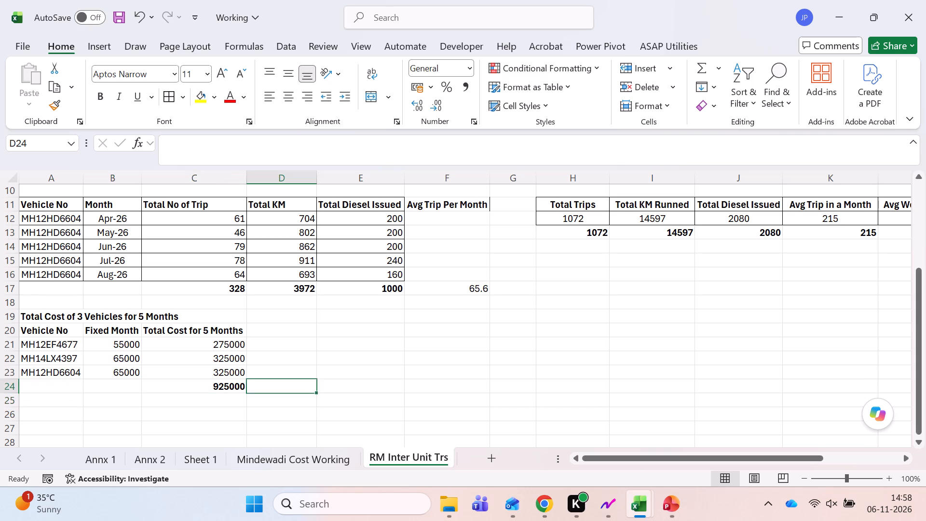
key("Left")
key("ctrl+s")
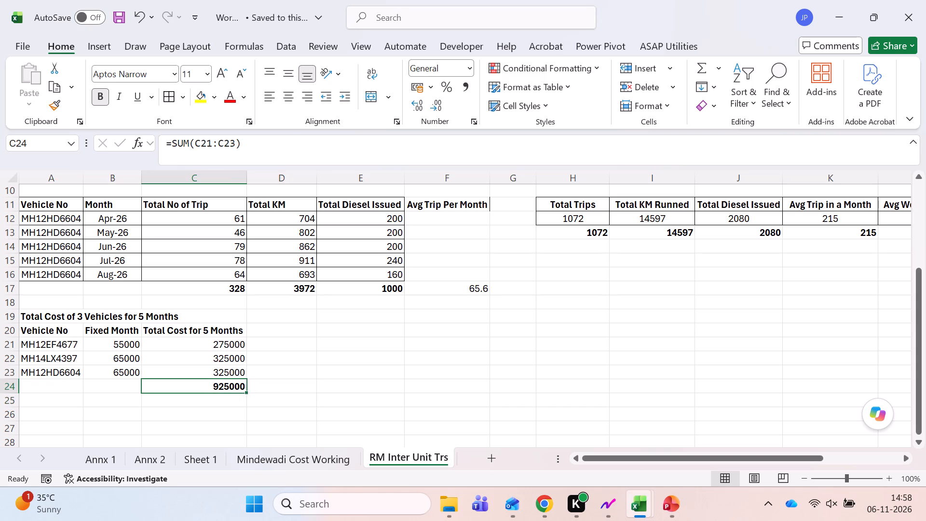
Add a "No of Trip" column in D20 and link D21:D23 to each vehicle's trip total in C9, J9 and C17.
left_click(281, 328)
type("No of Trip")
key("Return")
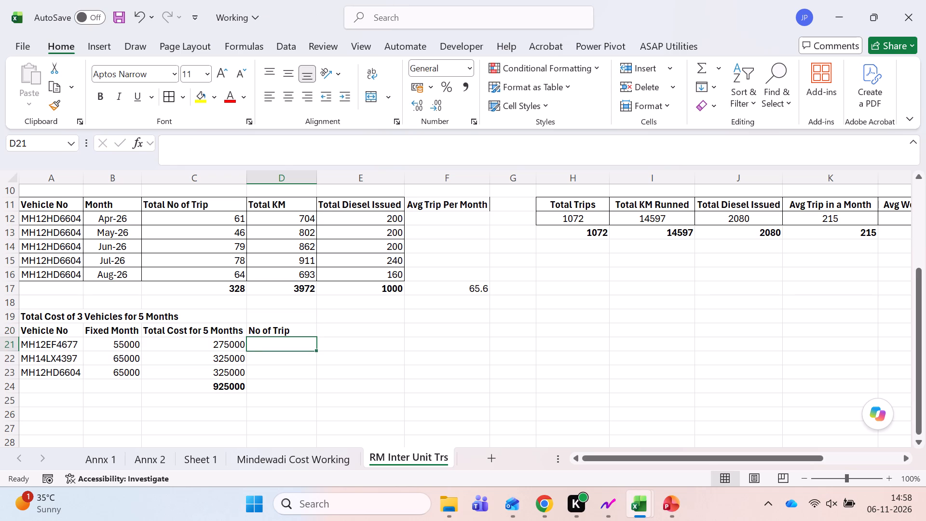
key("equal")
scroll(426, 330, "up", 1)
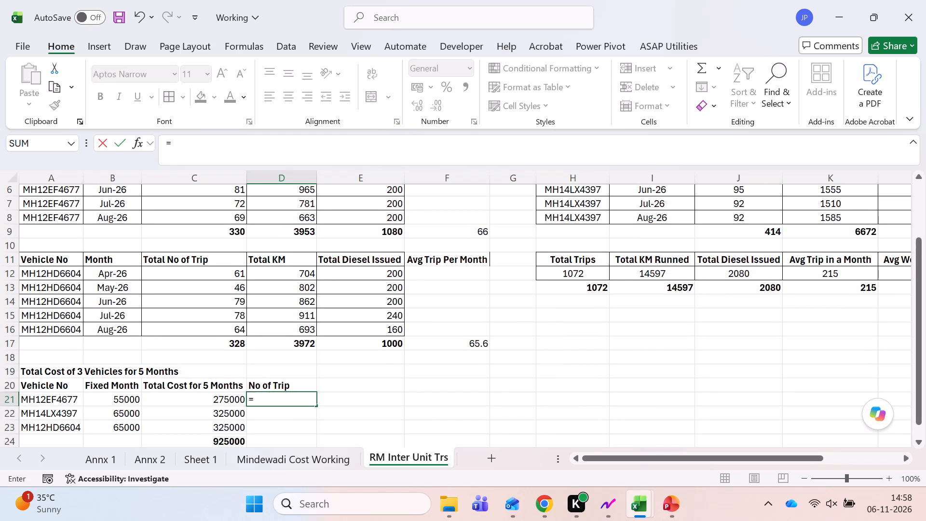
scroll(426, 330, "up", 1)
left_click(206, 247)
key("Return")
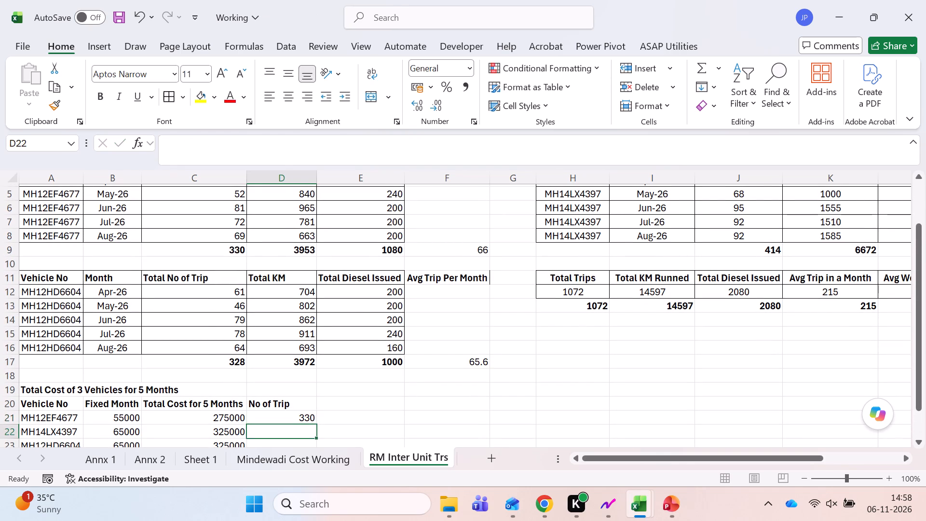
key("equal")
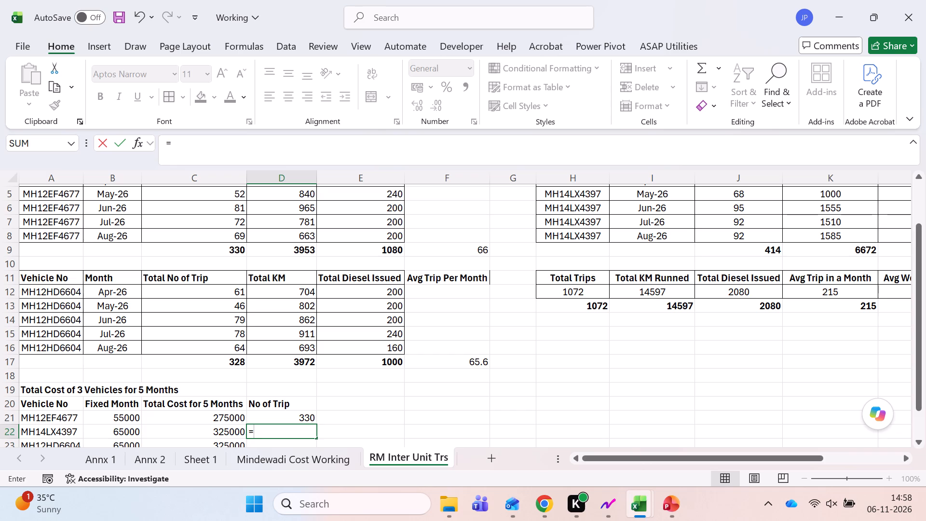
left_click(717, 254)
key("Return")
key("equal")
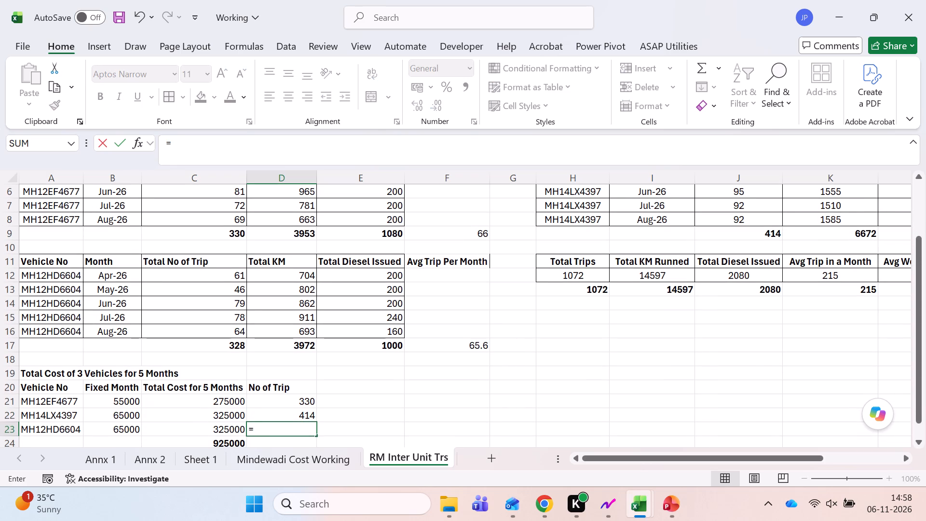
left_click(220, 343)
key("Return")
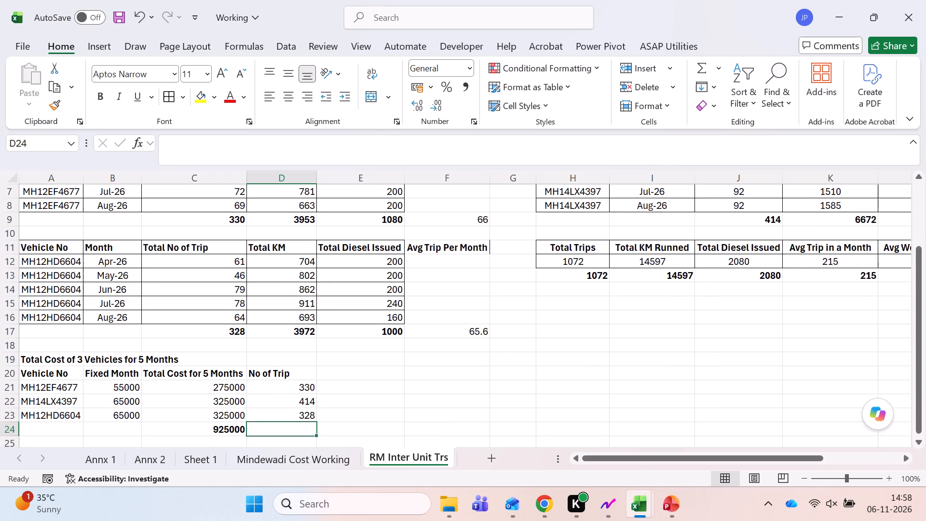
Add a "Cost Per Trip" header in E20 and calculate it in E21 with =C21/D21.
key("Up")
key("Up")
key("Up")
key("Up")
key("Right")
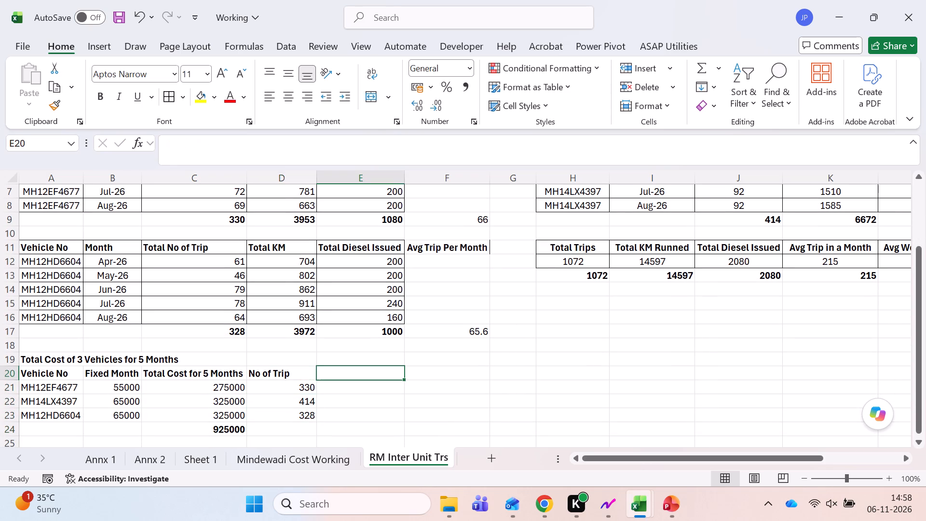
type("Cost Per Trip")
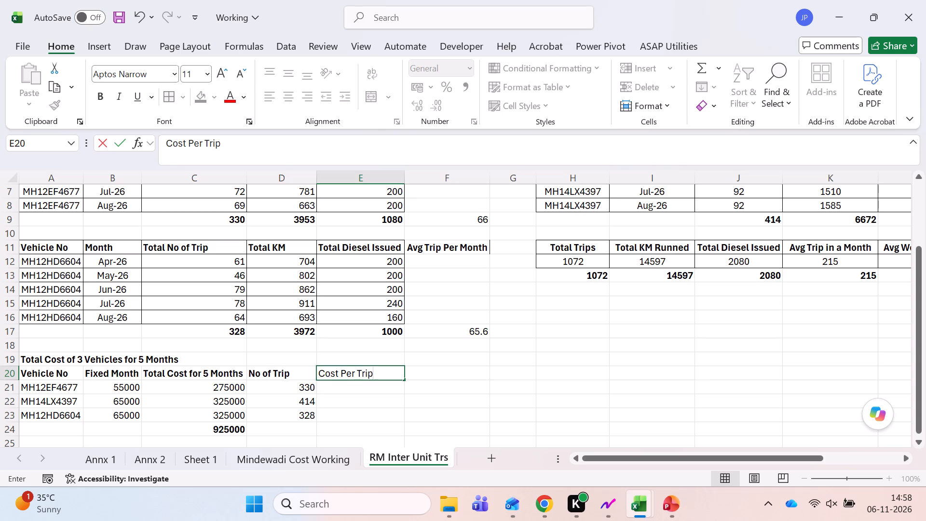
key("Return")
key("equal")
key("Left")
key("Left")
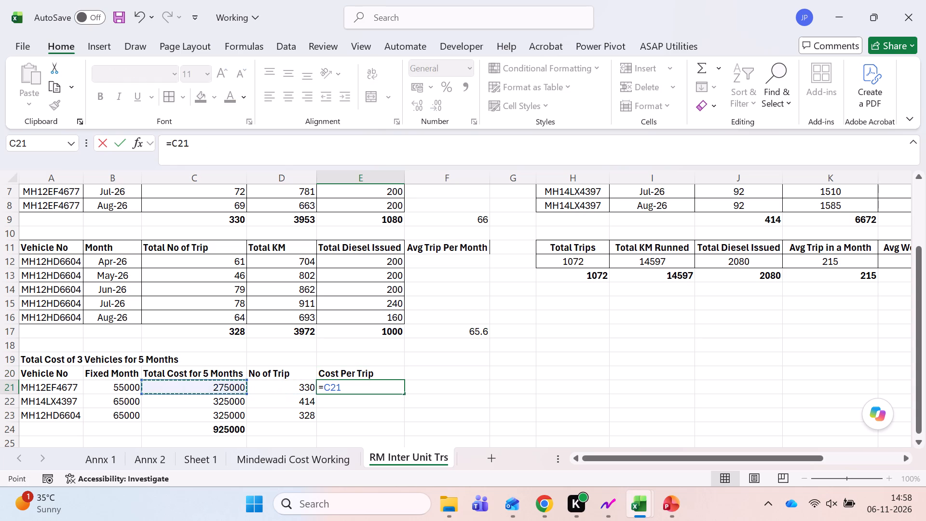
key("Left")
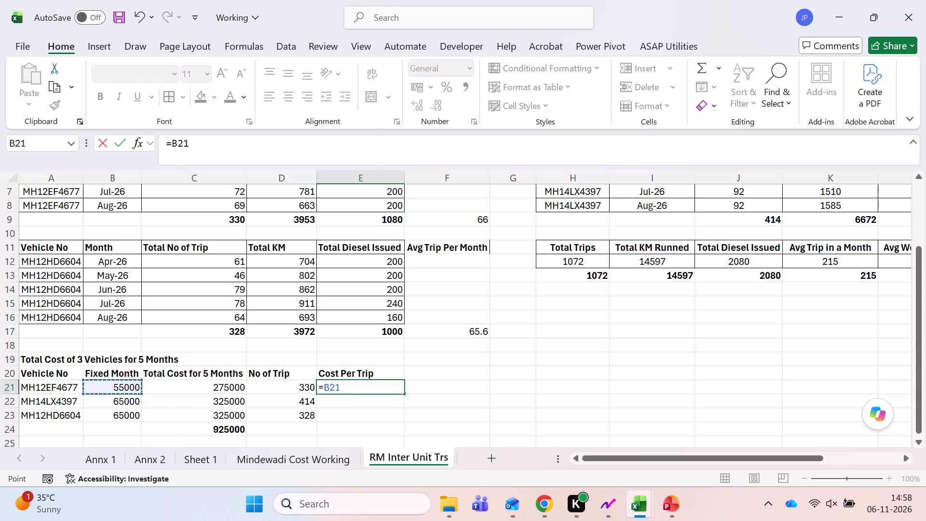
key("Right")
key("slash")
key("Left")
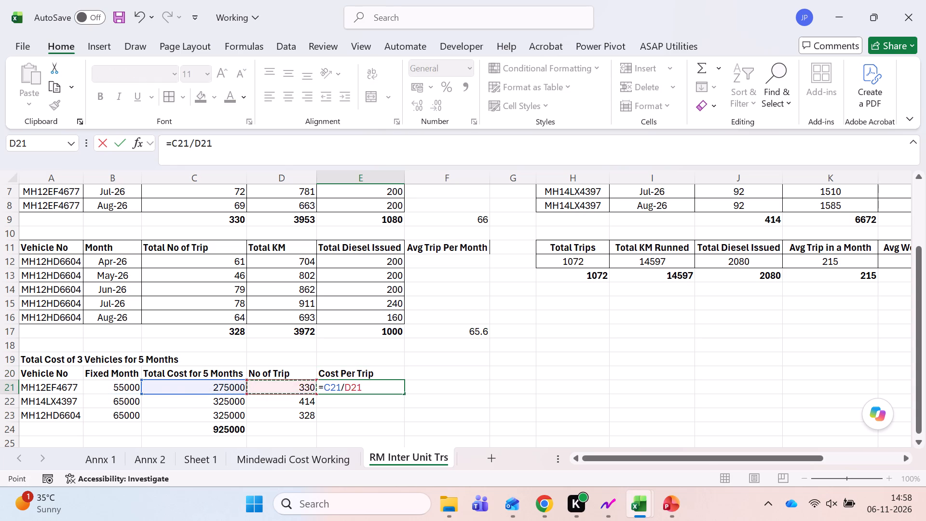
key("Return")
Copy the cost-per-trip formula from E21 down to E22:E23.
key("Up")
key("ctrl+c")
key("Down")
key("shift+Down")
key("Return")
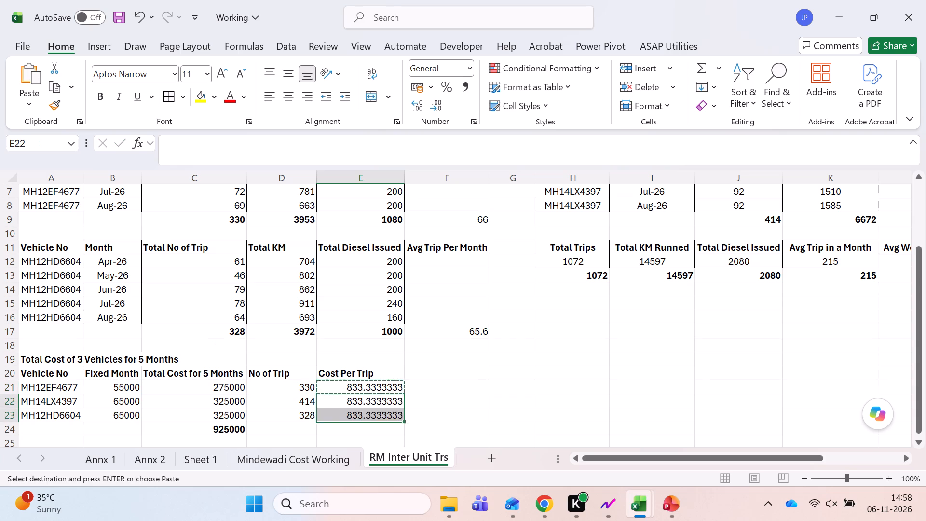
Format the cost-per-trip values in E21:E23 with comma style and no decimal places.
key("Up")
key("shift+Down")
key("shift+Down")
key("alt+h")
key("k")
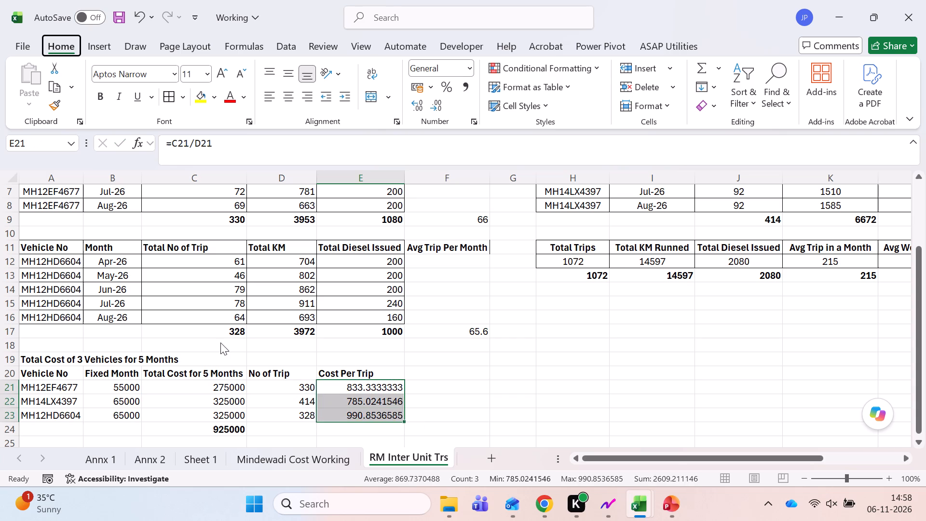
key("Right")
key("Left")
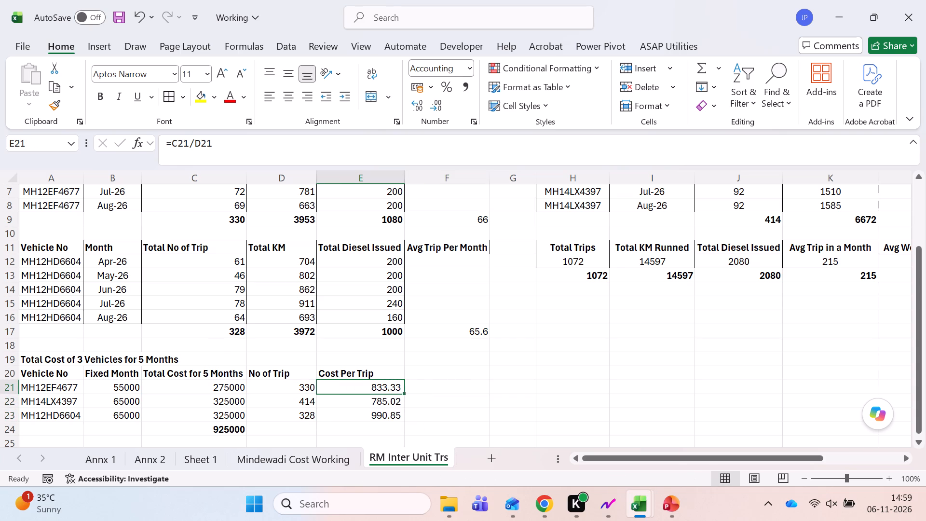
key("shift+Down")
key("shift+Down")
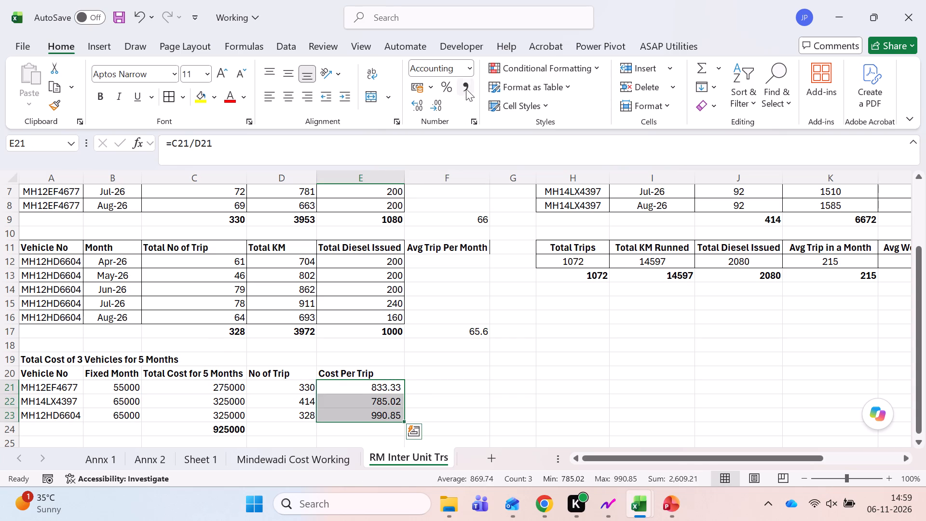
double_click(435, 110)
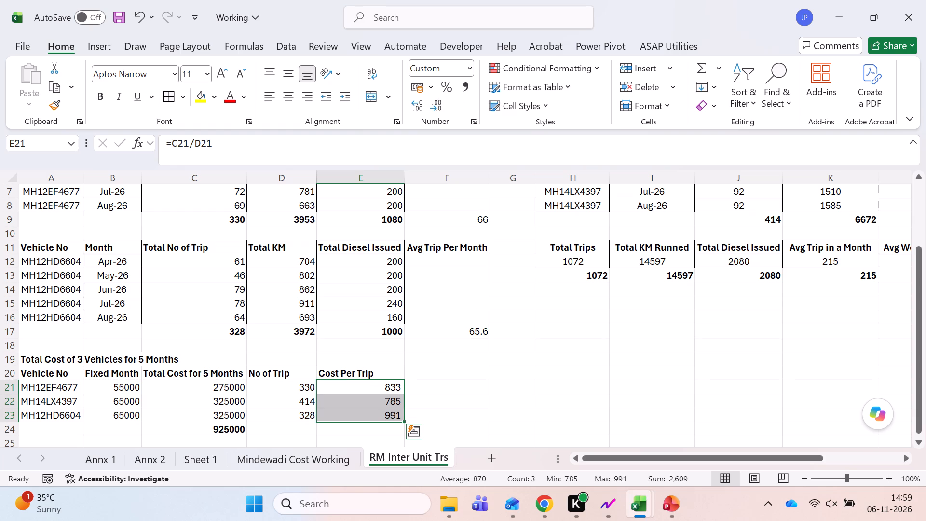
Format the five-month total costs in C21:C24 with comma style and no decimal places.
left_click_drag(196, 385, 216, 420)
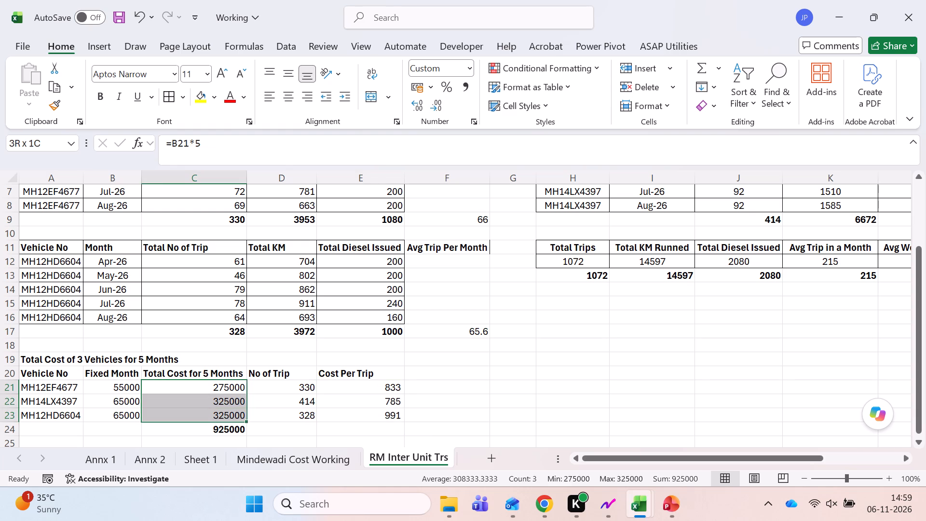
left_click_drag(216, 420, 218, 429)
left_click(468, 86)
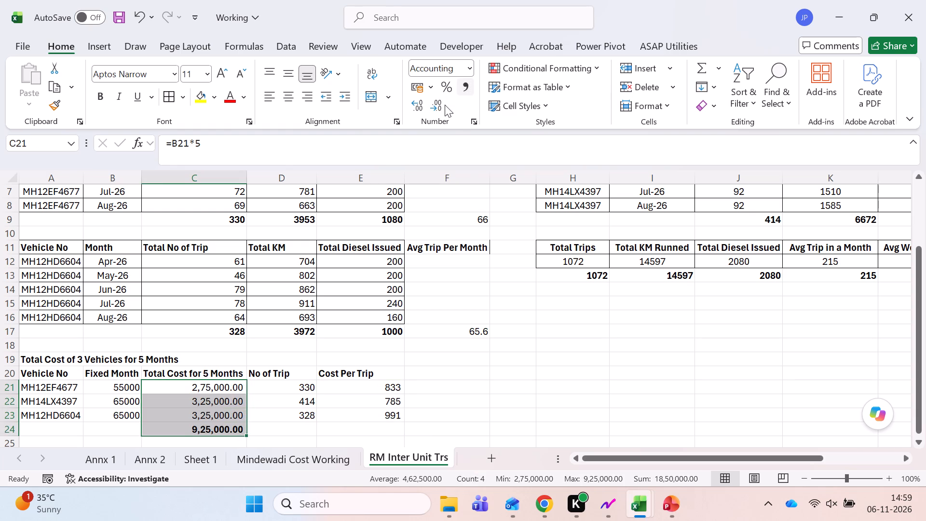
double_click(444, 105)
Format the fixed monthly costs in B21:B23 with comma style and no decimal places, and save the workbook.
scroll(278, 312, "down", 1)
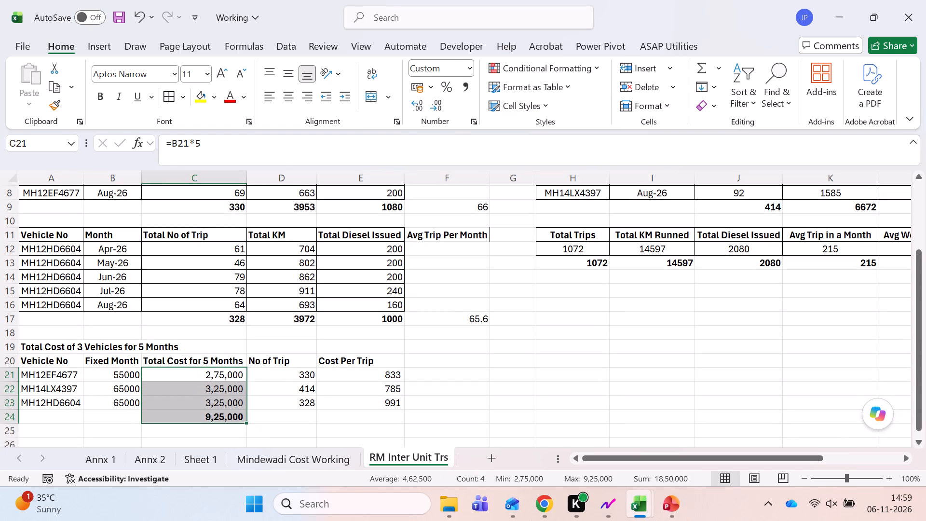
left_click_drag(120, 377, 125, 400)
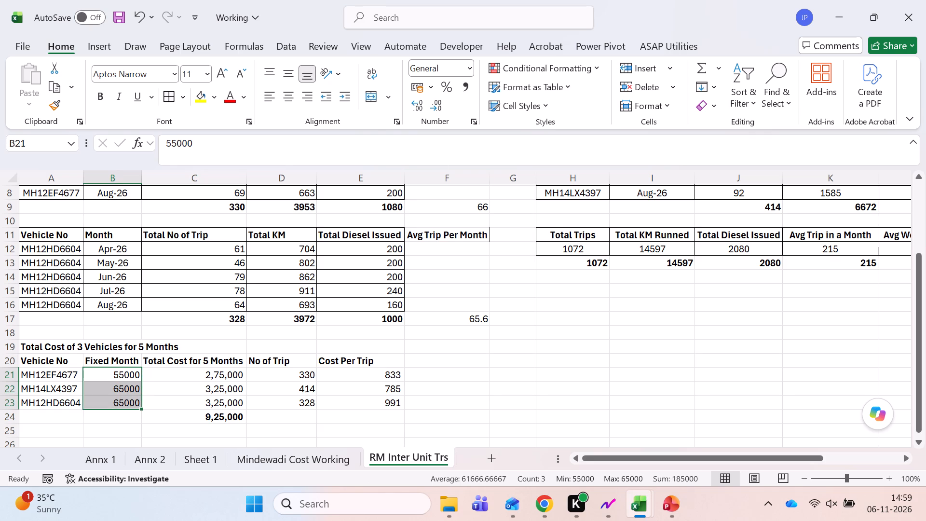
left_click(466, 85)
double_click(439, 110)
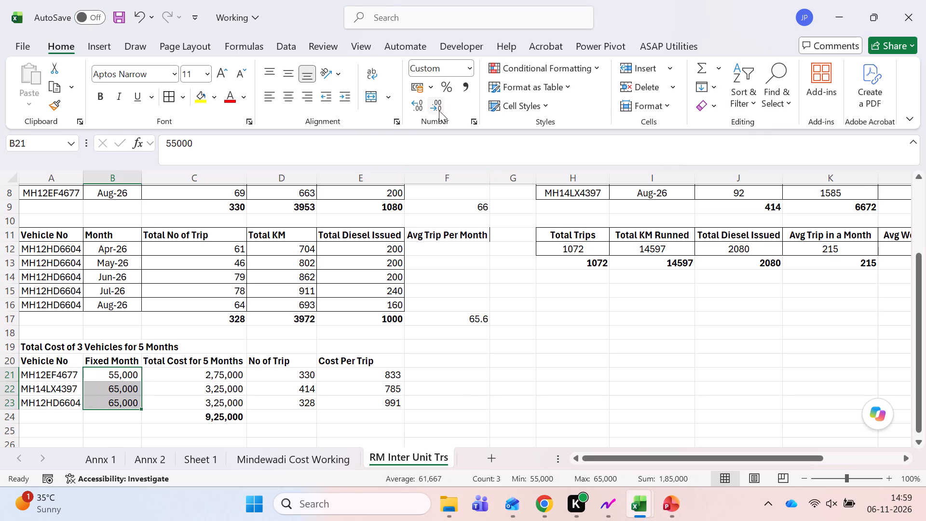
left_click(61, 382)
key("ctrl+s")
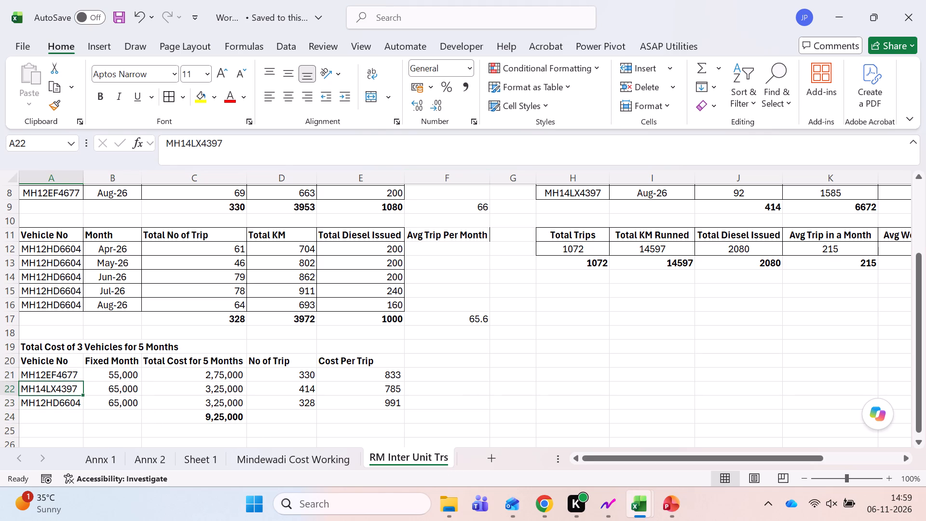
Apply all borders to the cost table in A20:E24 and save the workbook.
left_click(61, 344)
left_click(59, 364)
key("shift+Right")
key("shift+Right")
key("shift+Right")
key("shift+Right")
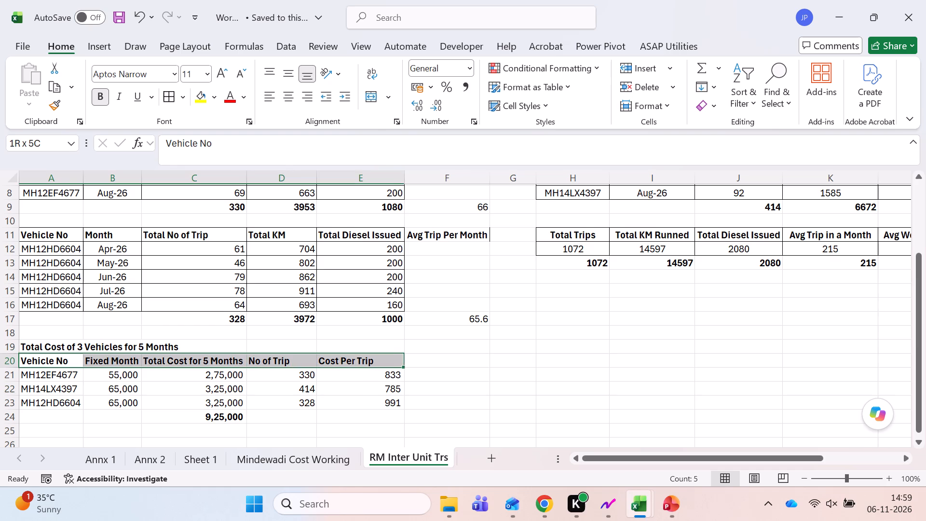
key("shift+Down")
key("shift+Down")
key("shift+Down")
key("shift+Down")
key("alt+h")
type("ba")
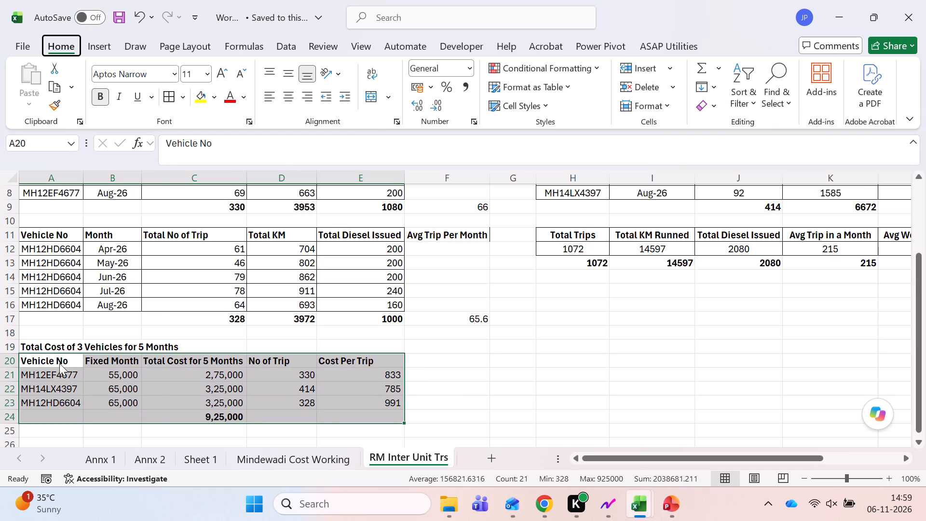
left_click(107, 376)
key("ctrl+s")
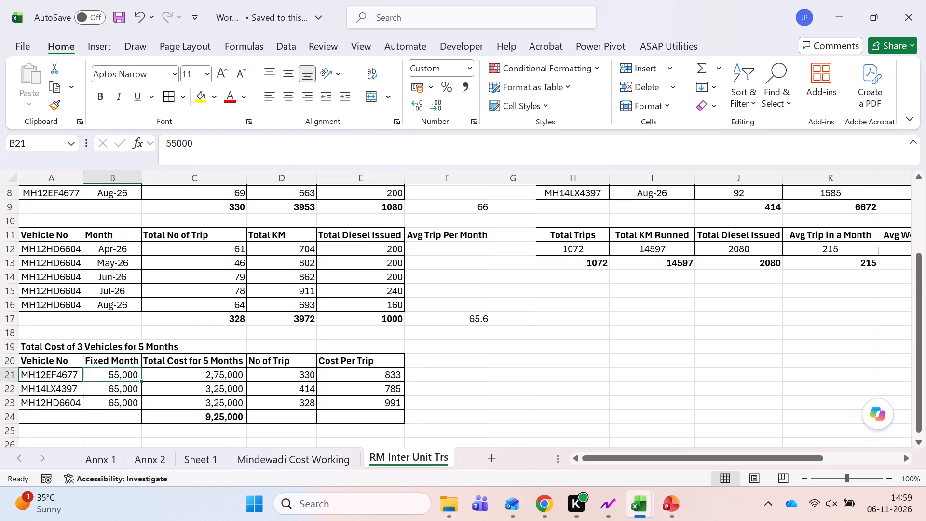
left_click(429, 373)
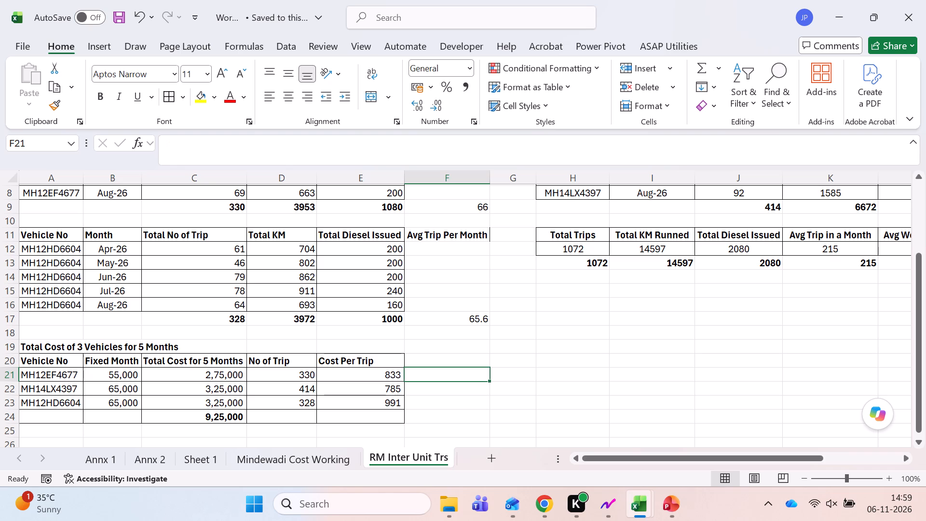
left_click(104, 375)
left_click(116, 19)
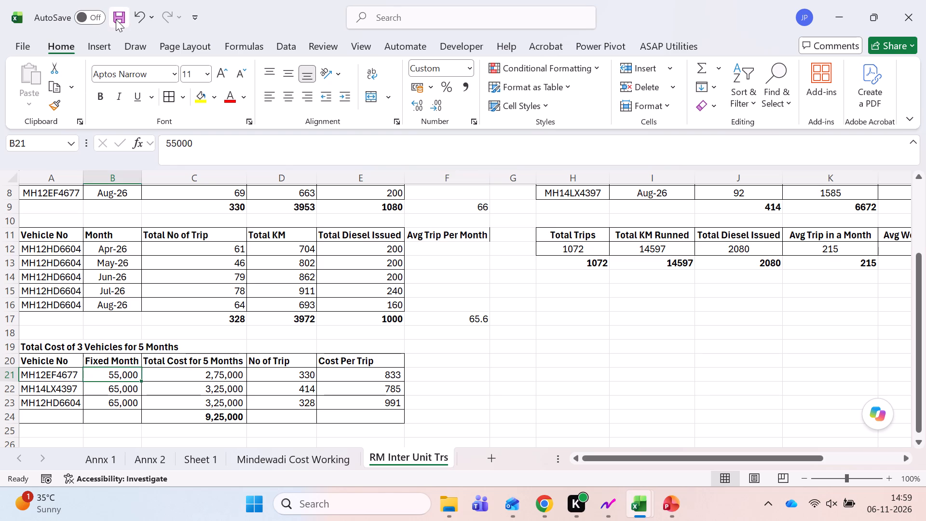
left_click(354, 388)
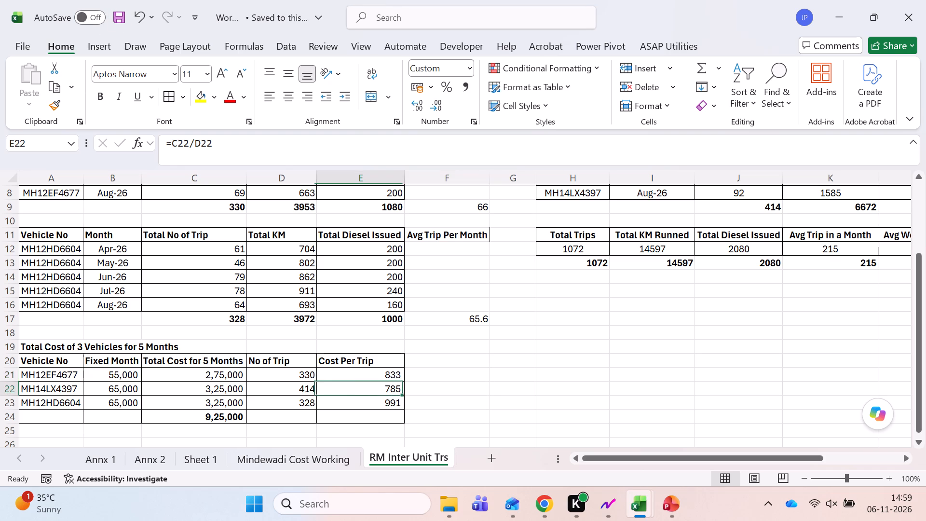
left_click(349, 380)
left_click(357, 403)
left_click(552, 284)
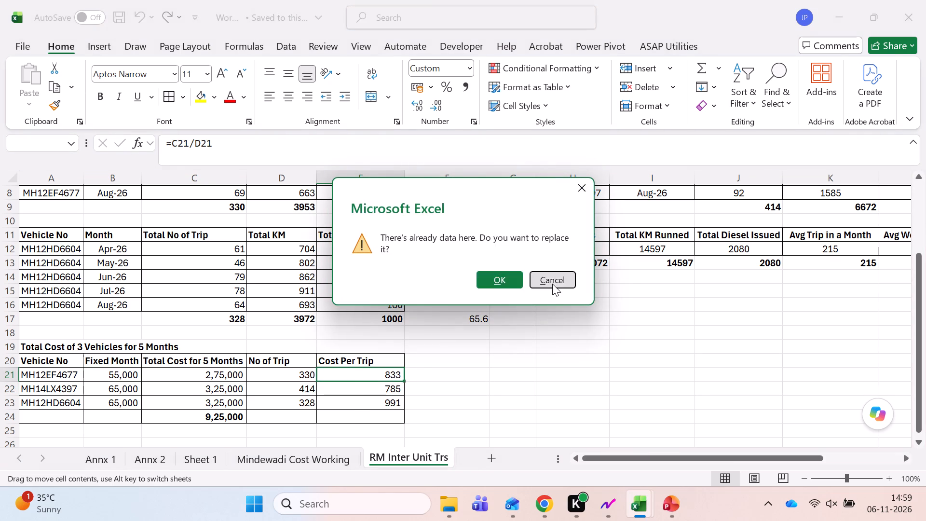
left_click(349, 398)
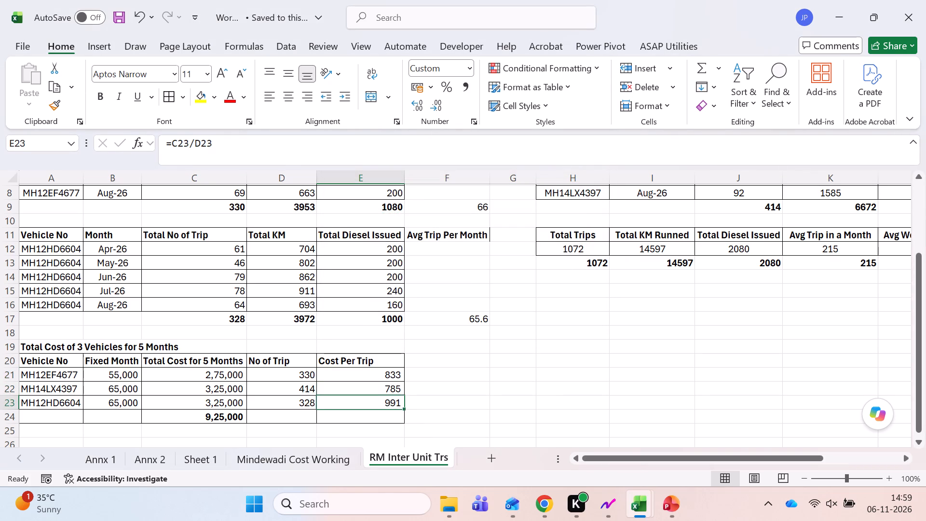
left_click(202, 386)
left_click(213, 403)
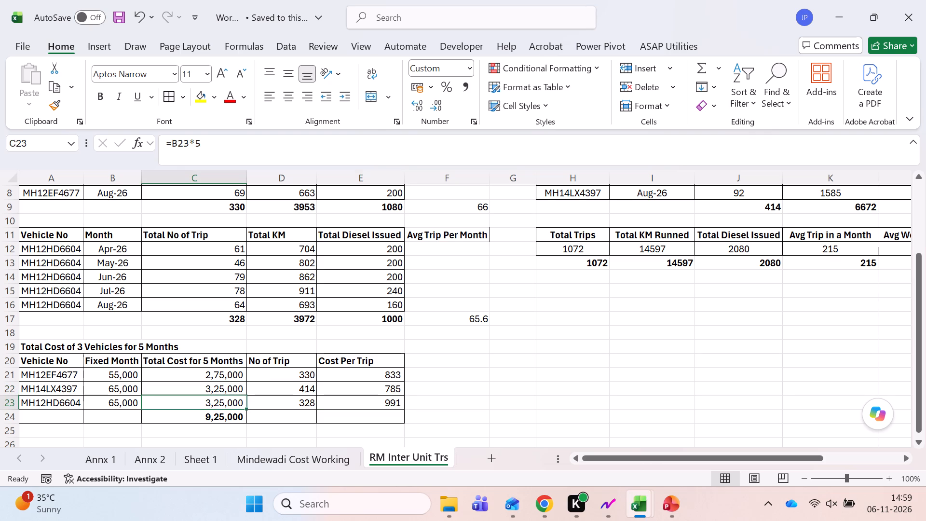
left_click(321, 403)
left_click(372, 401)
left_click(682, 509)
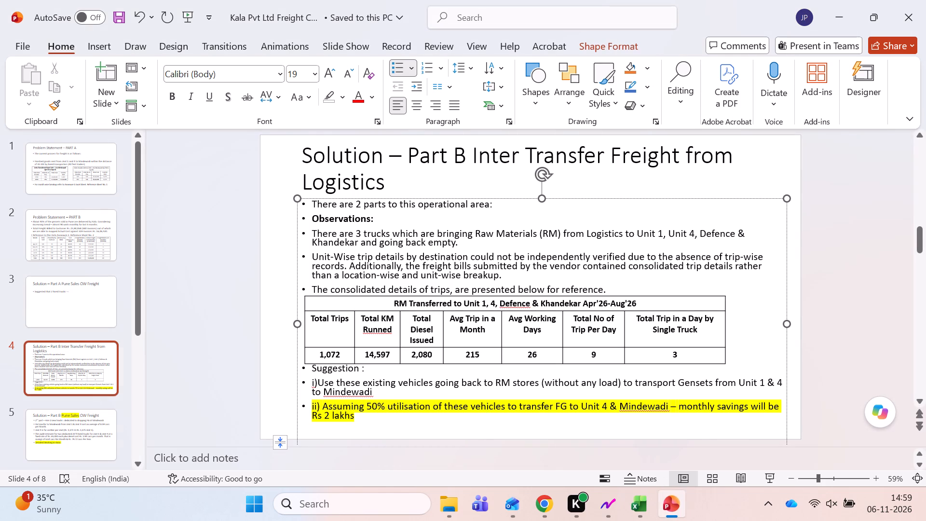
Switch to Chrome and leave the HDFCBANK search in Kotak Neo to view the stock watchlist.
left_click(545, 505)
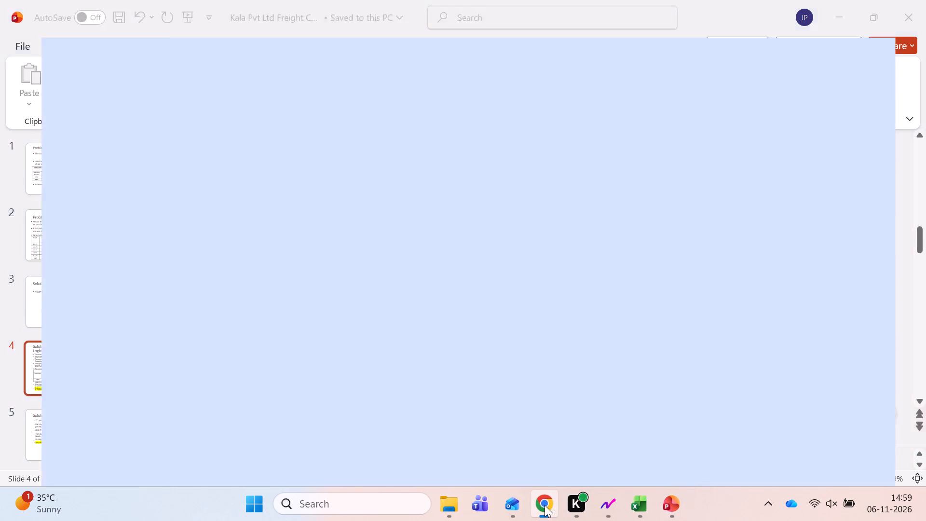
left_click(273, 0)
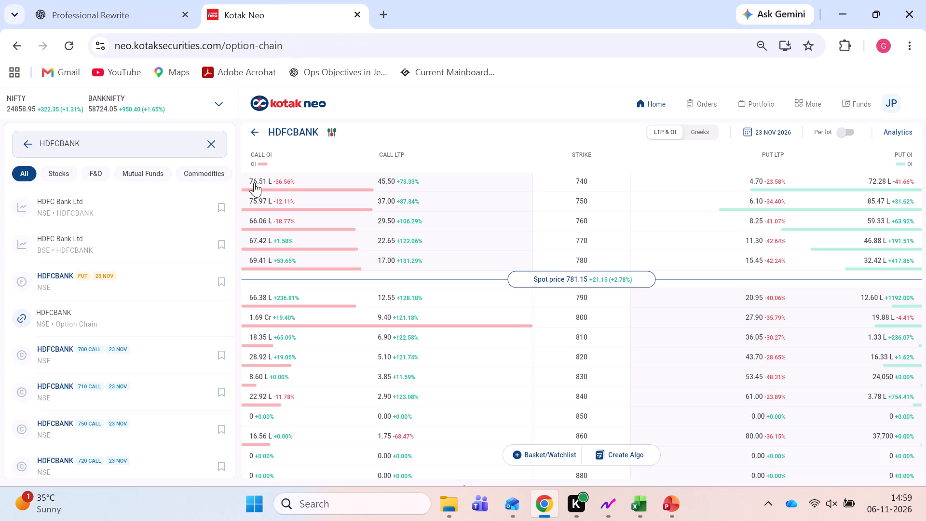
left_click(27, 141)
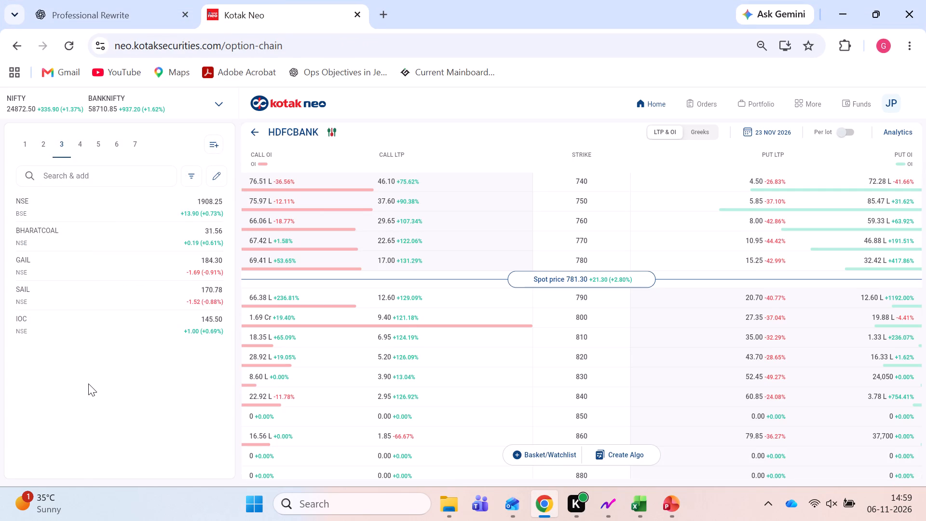
Switch to the freight presentation in PowerPoint, at the Part B Inter Transfer Freight from Logistics slide.
key("alt+Tab")
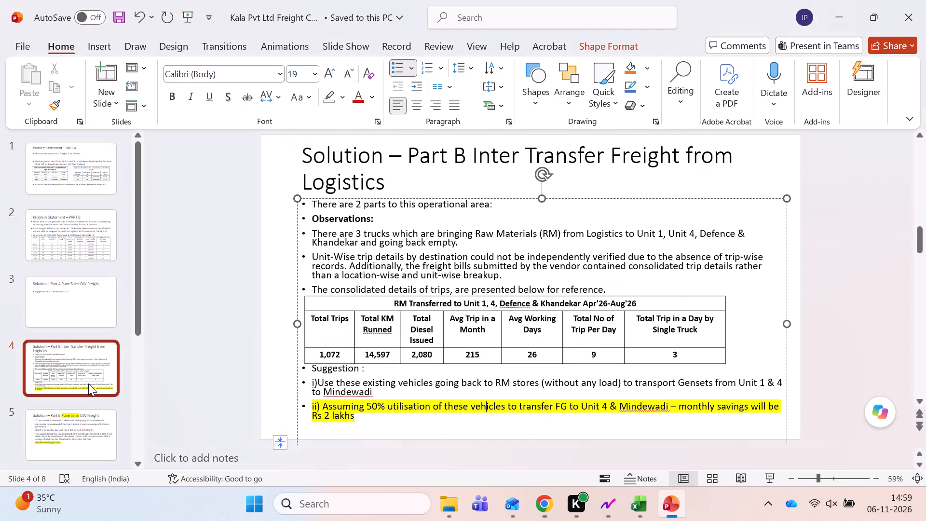